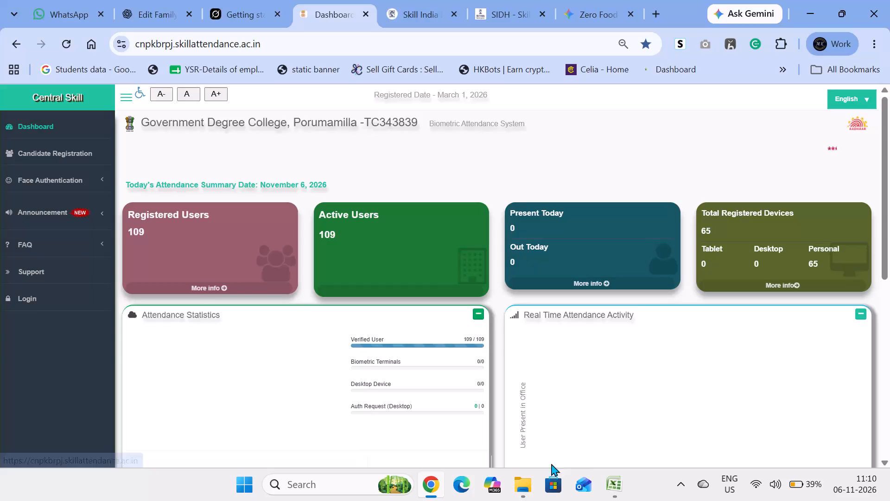
Switch to the JSD3 Daily Attendance workbook in Excel.
click(606, 484)
click(550, 420)
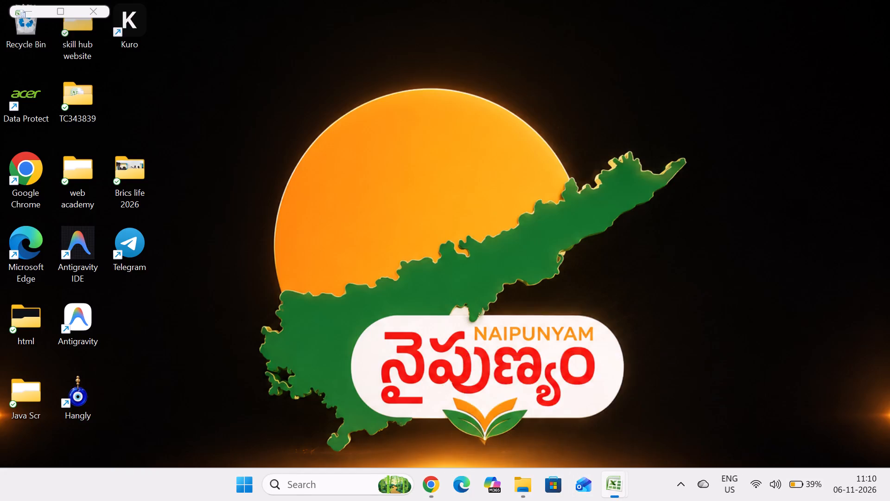
Examine the Hours values of the green-highlighted candidates, from the column header down to the last candidate row.
click(485, 261)
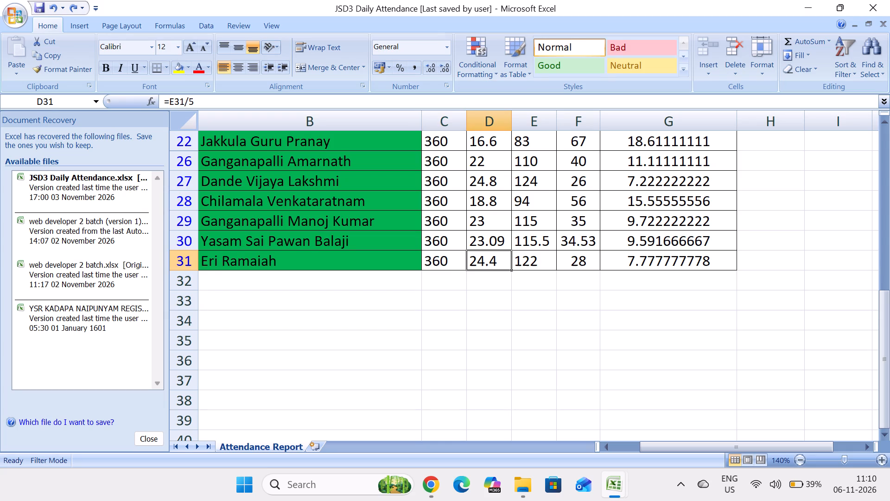
key(Right)
key(Right)
key(Up)
key(Up)
key(Up)
key(Up)
key(Up)
key(Up)
key(Up)
key(Up)
key(Up)
key(Up)
key(Up)
key(Up)
key(Up)
key(Up)
key(Up)
key(Up)
key(Up)
key(Up)
key(Up)
key(Up)
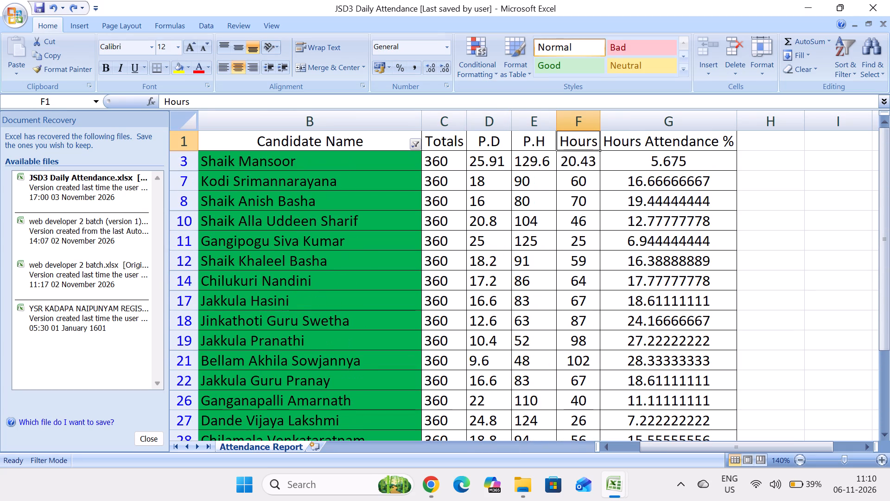
key(Down)
key(Down)
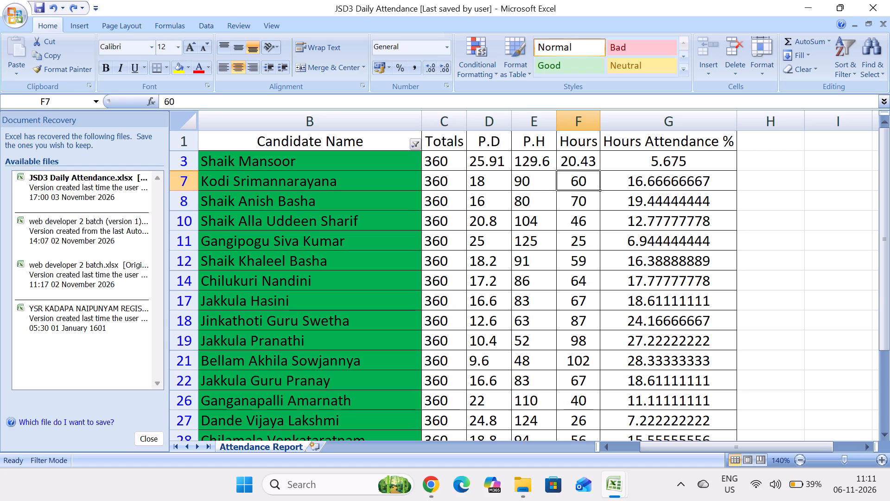
key(Down)
key(Down)
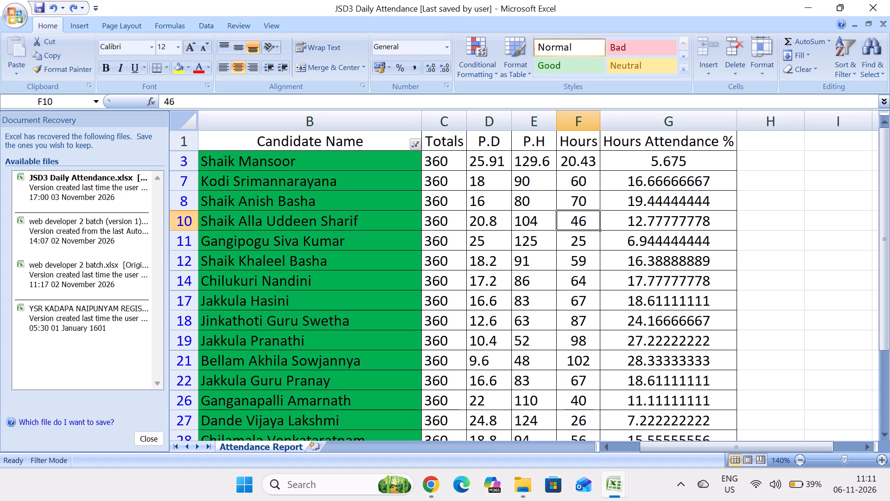
key(Down)
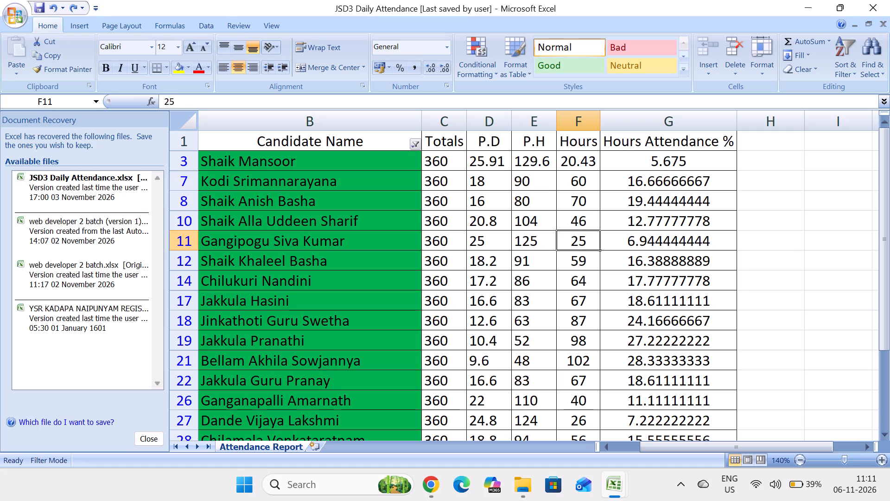
key(Down)
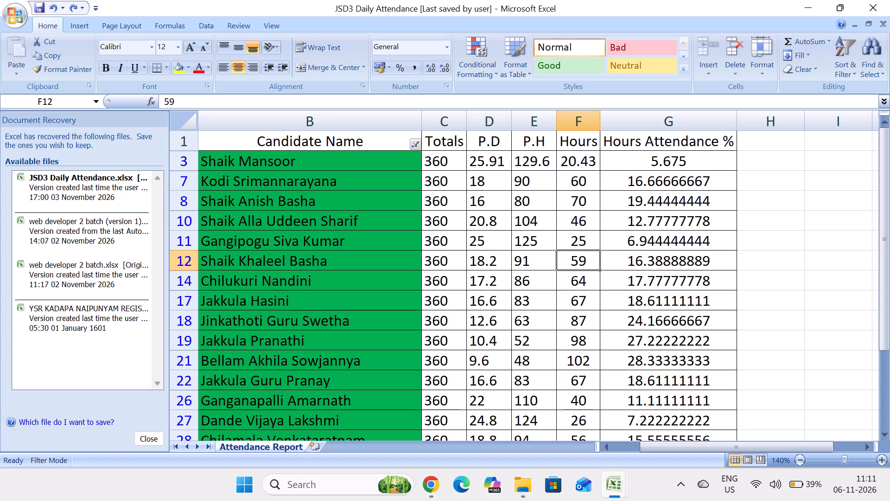
key(Down)
key(Down)
key(Down)
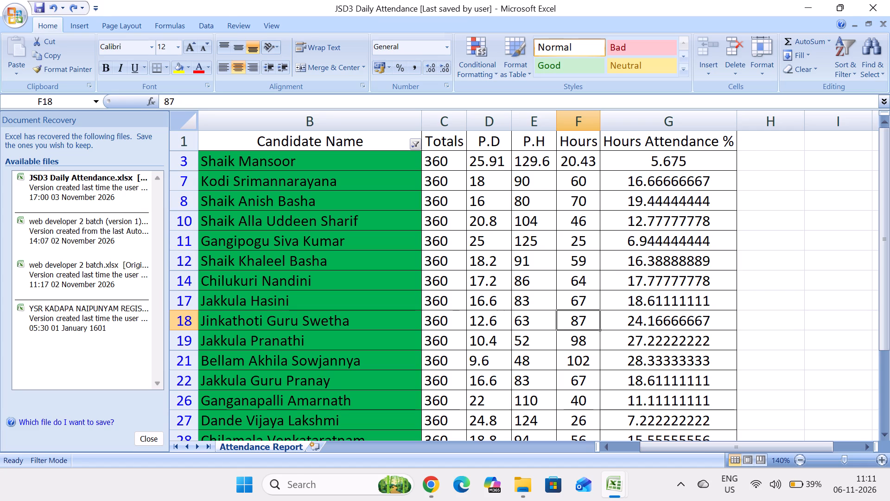
key(Down)
key(Down)
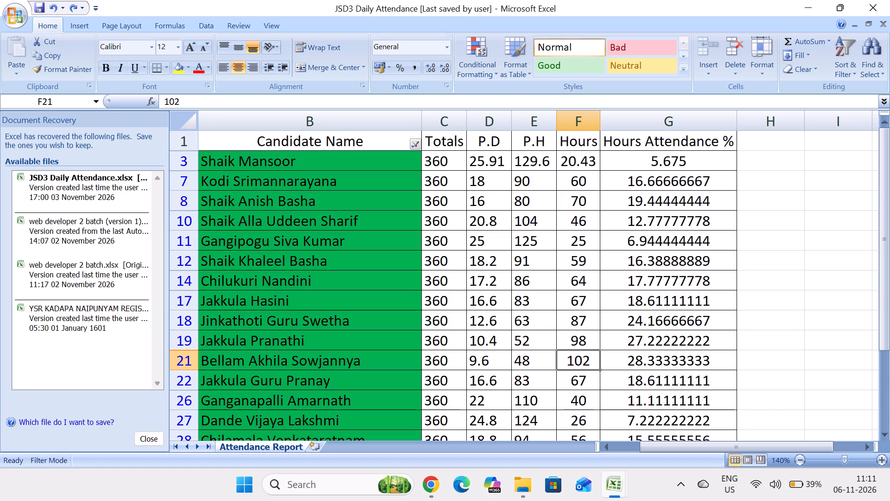
key(Down)
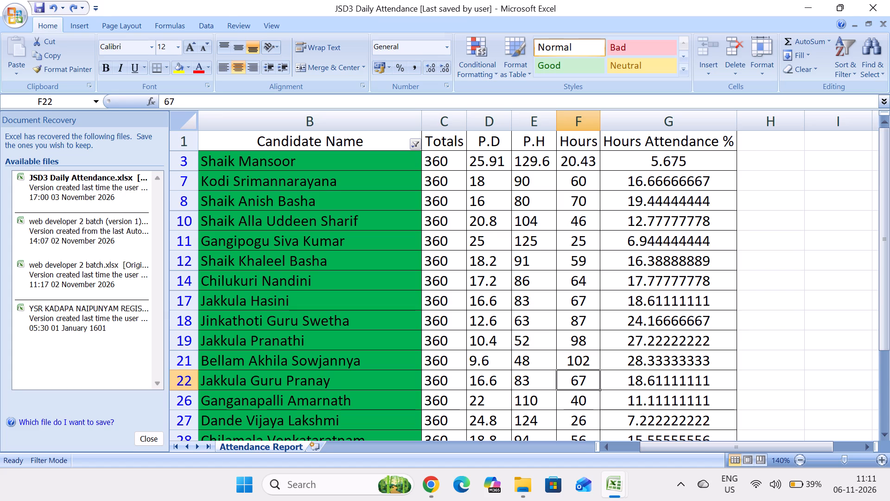
key(Down)
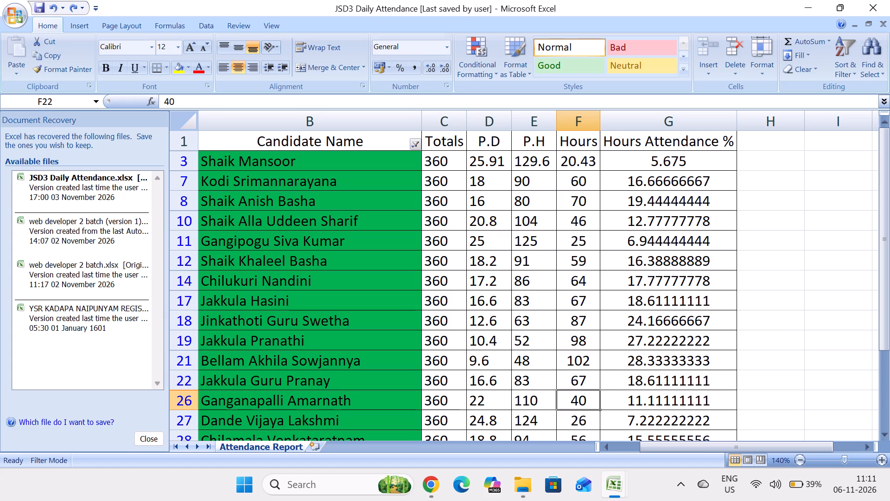
key(Down)
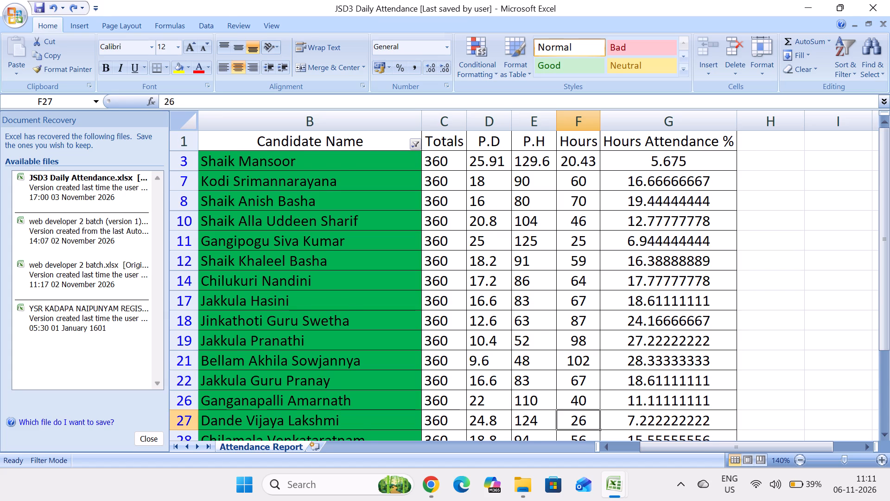
key(Down)
key(Down)
key(Down)
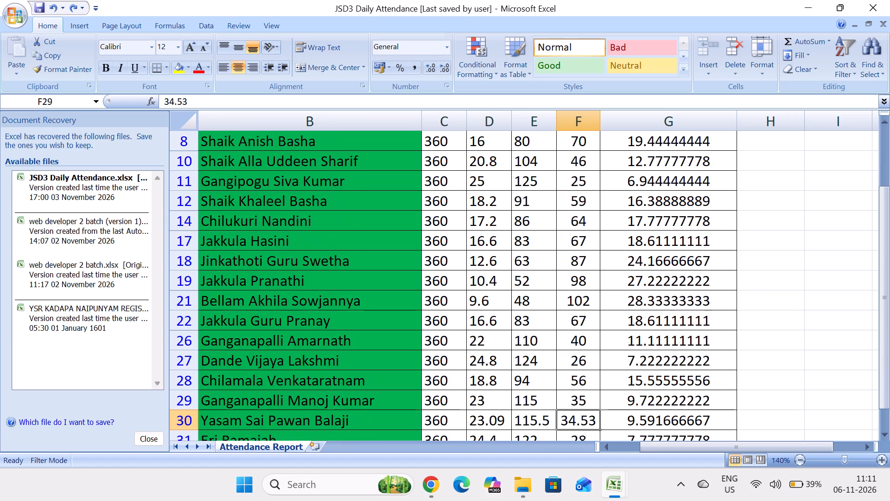
key(Down)
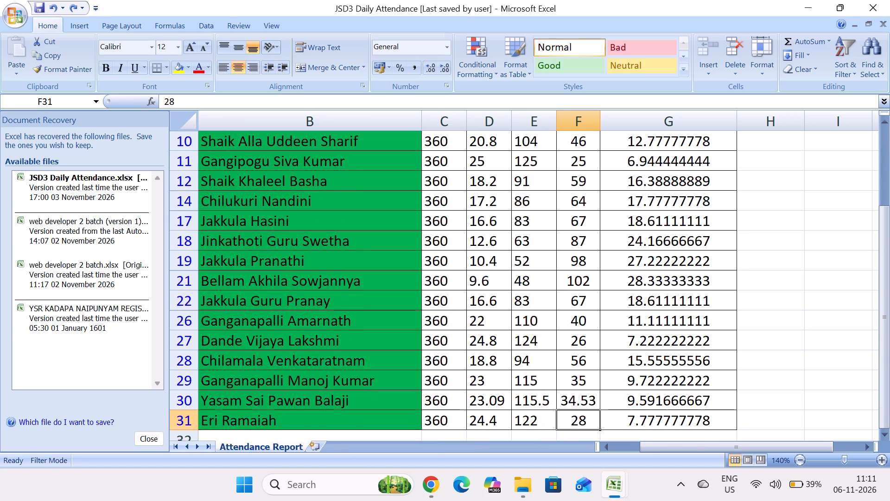
Recheck the green-highlighted candidates' Hours values back up to the header and down again to the end of the list.
key(Up)
key(Up)
key(Up)
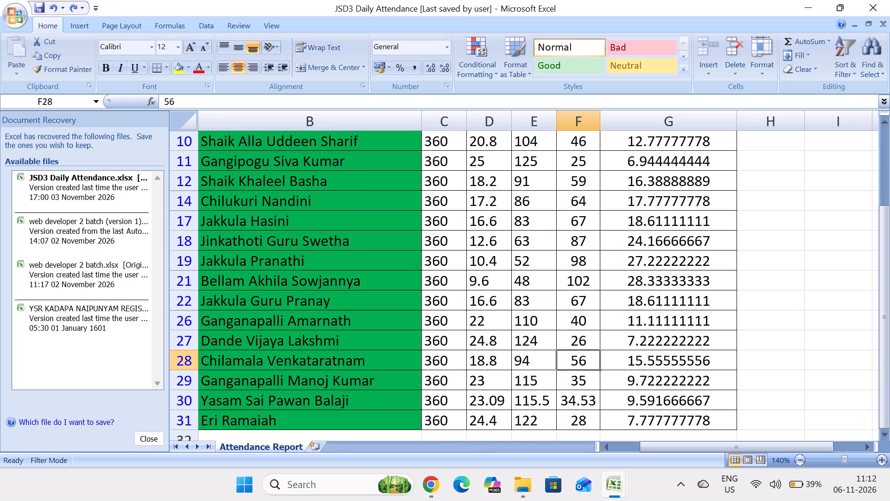
key(Up)
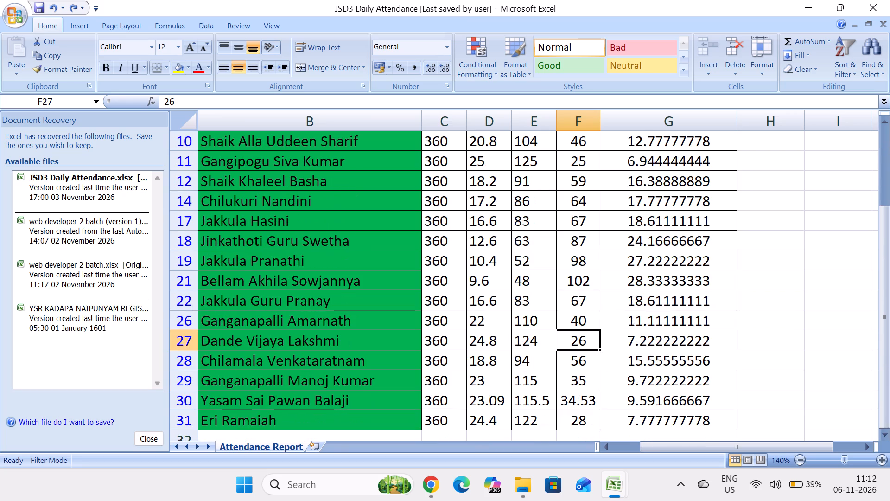
key(Up)
key(Up)
key(Up)
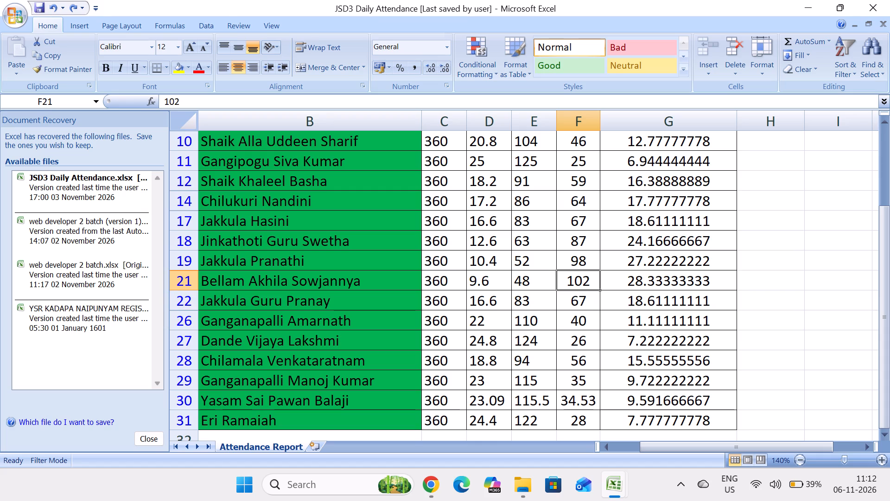
key(Up)
key(Up)
key(Up)
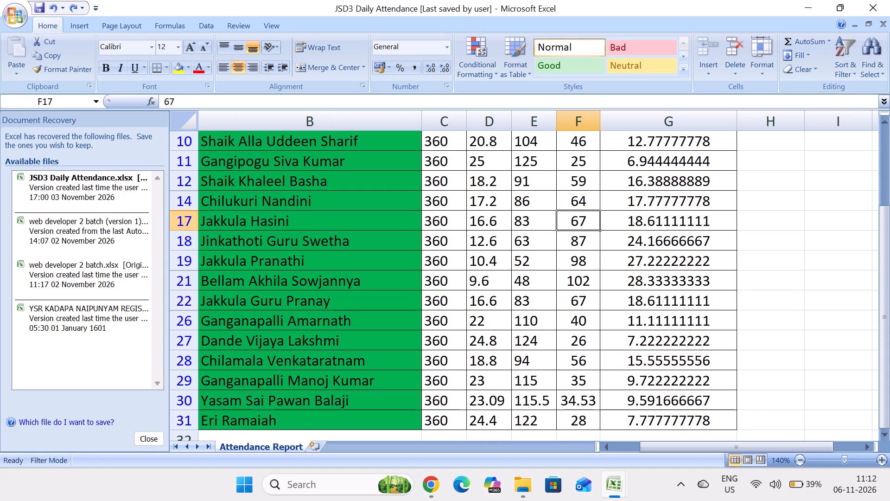
key(Up)
key(Up)
key(Up)
key(Up)
key(Up)
key(Up)
key(Up)
key(Up)
key(Up)
key(Up)
key(Up)
key(Up)
key(Down)
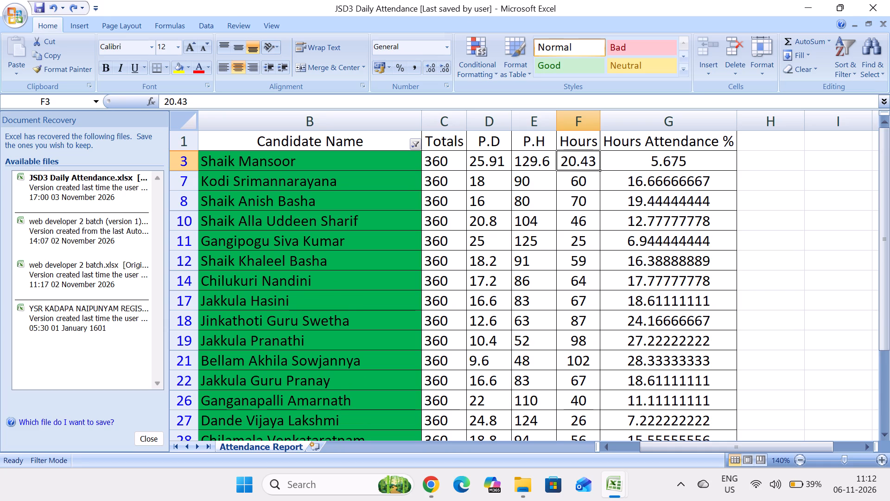
key(Down)
key(Down)
key(Down)
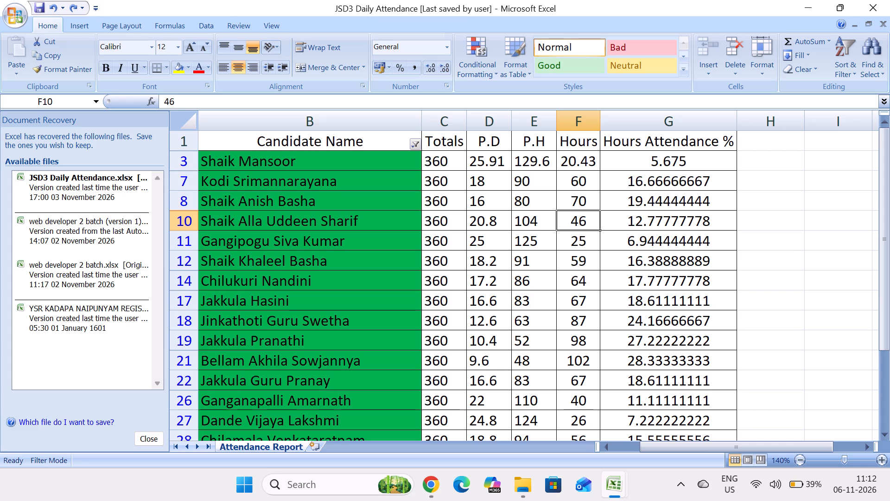
key(Down)
key(Down)
key(Down)
key(Down)
key(Down)
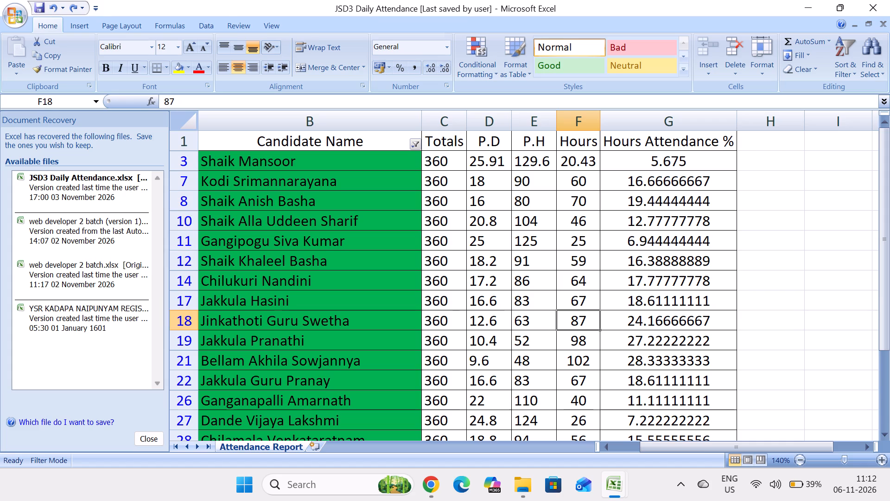
key(Down)
key(Down)
key(Down)
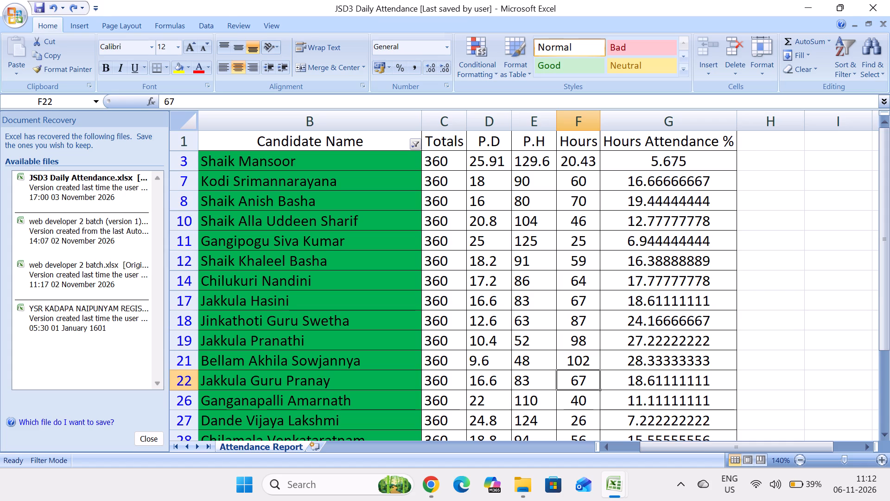
key(Down)
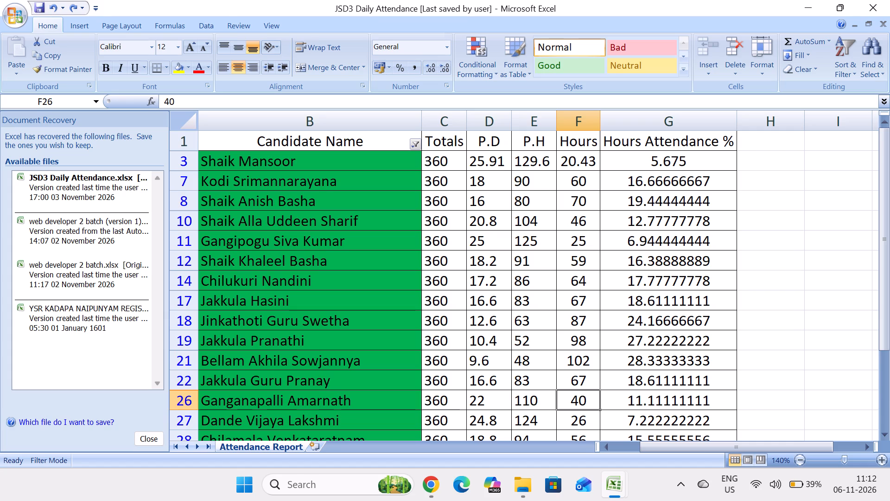
key(Down)
key(Down)
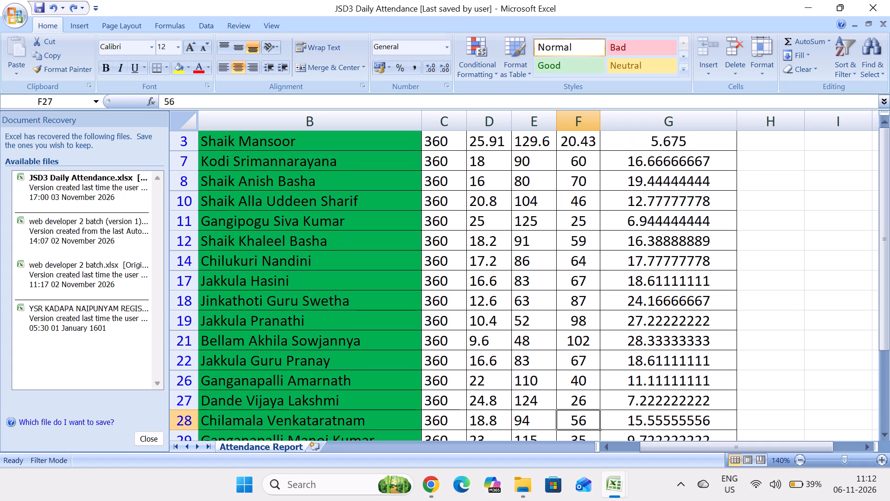
key(Down)
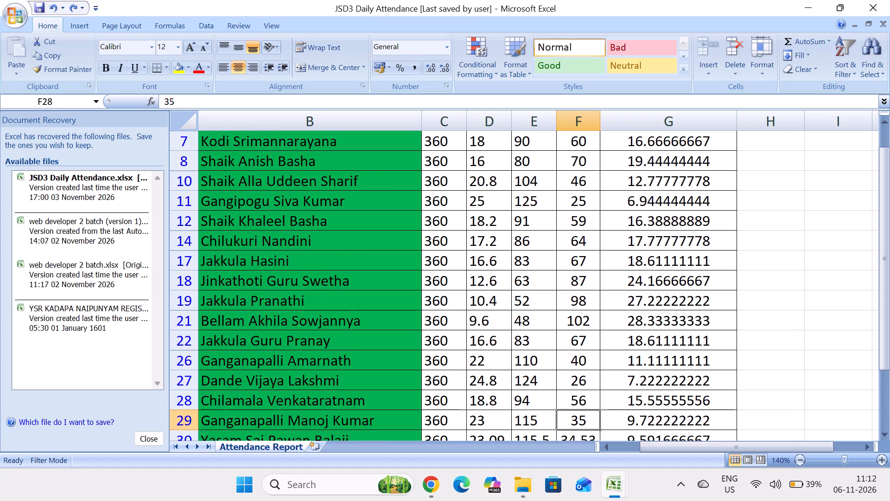
key(Down)
key(Down)
key(Down)
Review the green-highlighted candidates' Hours values once more, going from the last row back to the first rows.
key(Up)
key(Up)
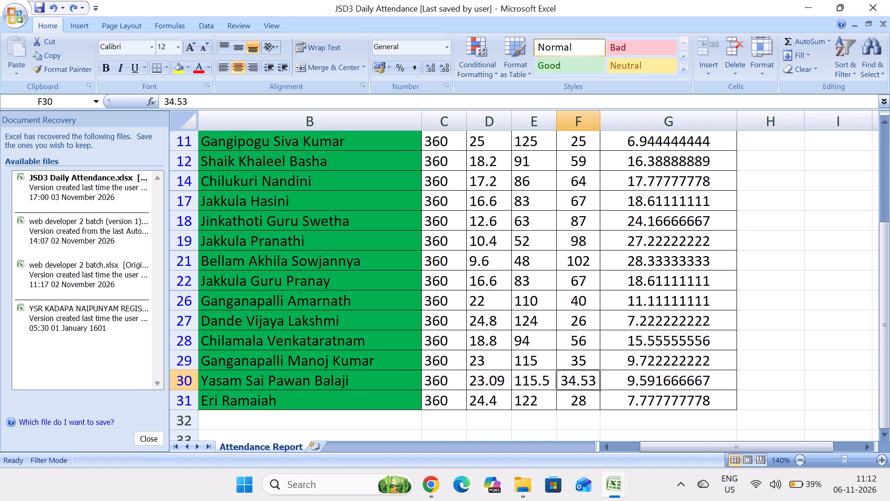
key(Up)
key(Up)
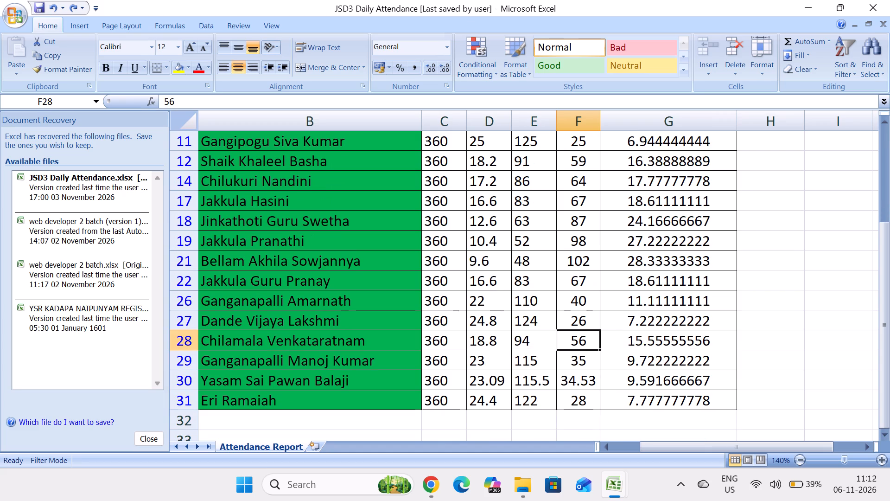
key(Up)
key(Up)
key(Up)
key(Up)
key(Up)
key(Up)
key(Up)
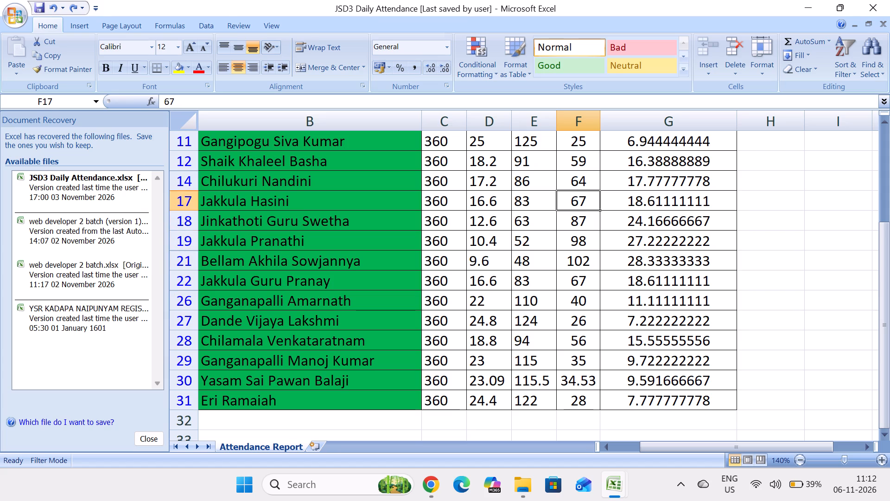
key(Up)
key(Up)
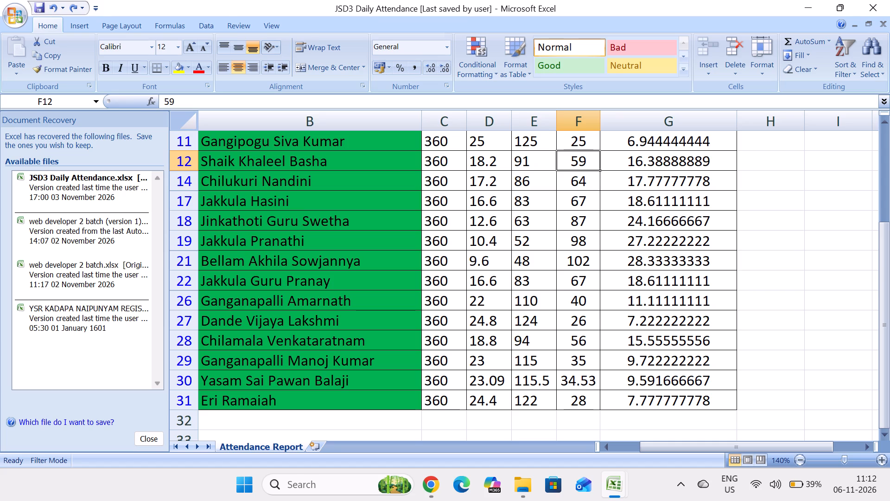
key(Up)
key(Up)
key(Up)
key(Up)
key(Up)
key(Up)
key(Up)
key(Up)
key(Up)
key(Up)
key(Up)
key(Down)
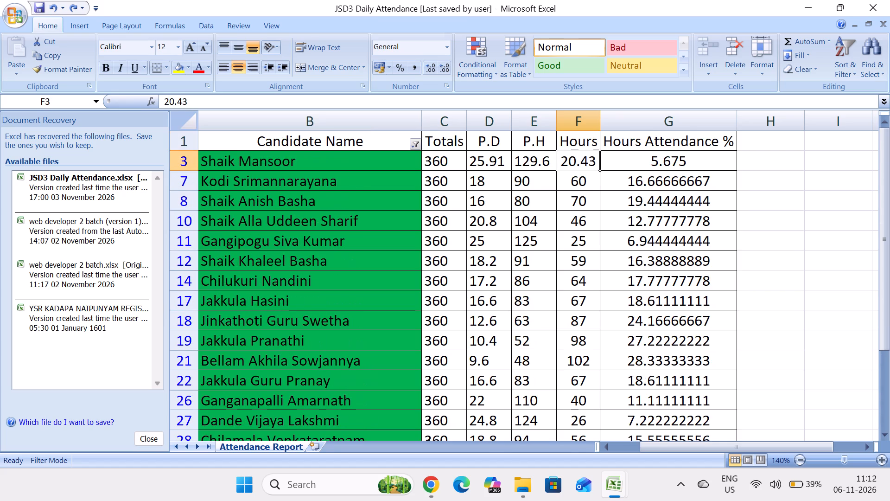
key(Down)
key(Down)
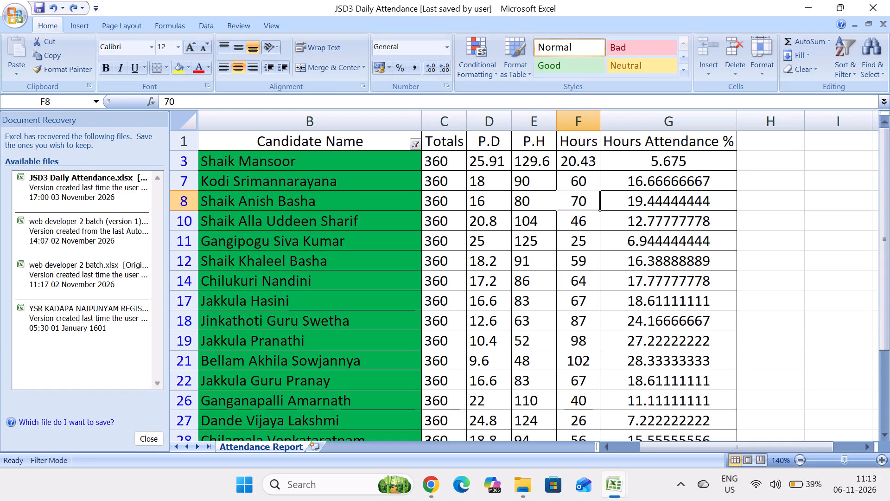
Filter the Candidate Name column by colour to show only the yellow-filled cells.
click(413, 145)
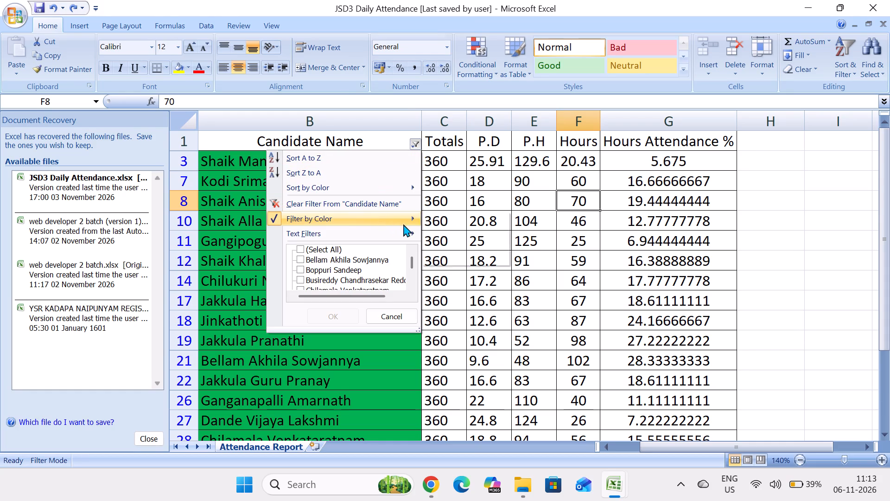
click(448, 230)
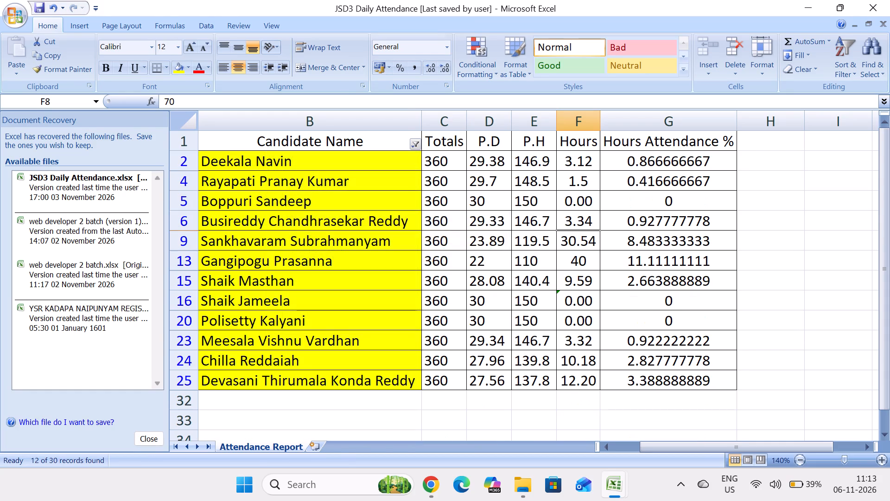
Examine the Hours values of the yellow-highlighted candidates, from the first row down to the last.
click(567, 160)
key(Down)
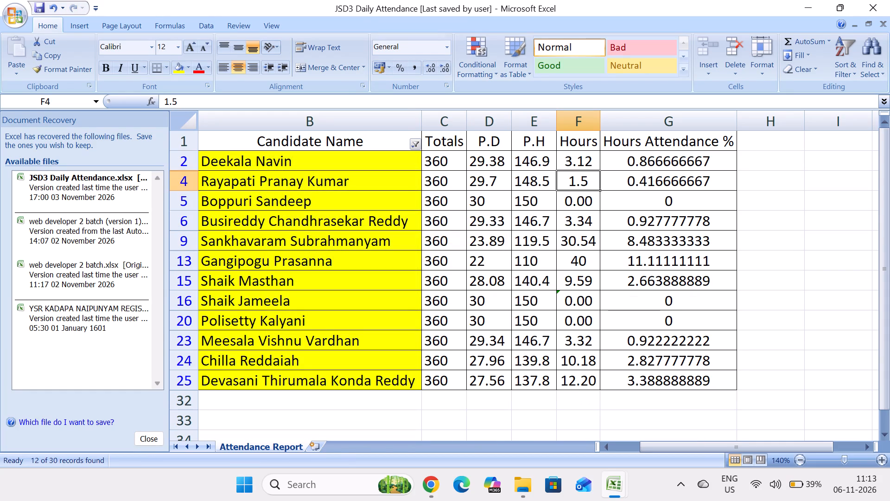
key(Down)
key(Down)
key(Down)
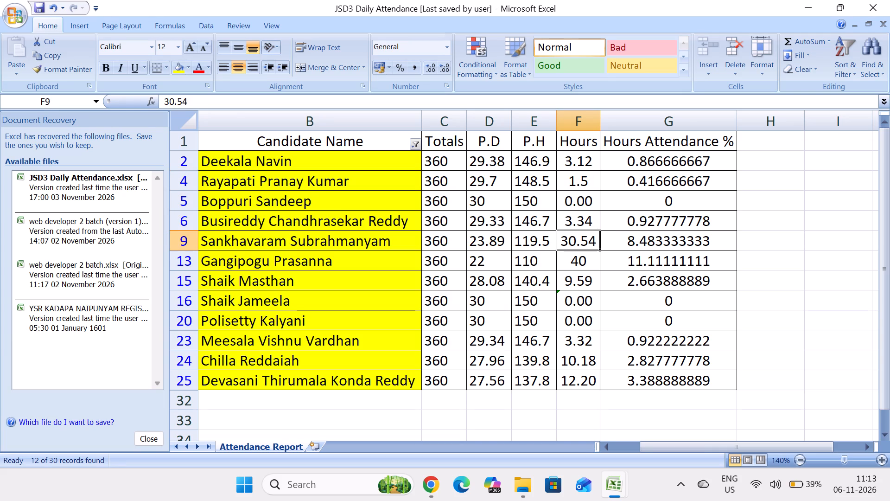
key(Down)
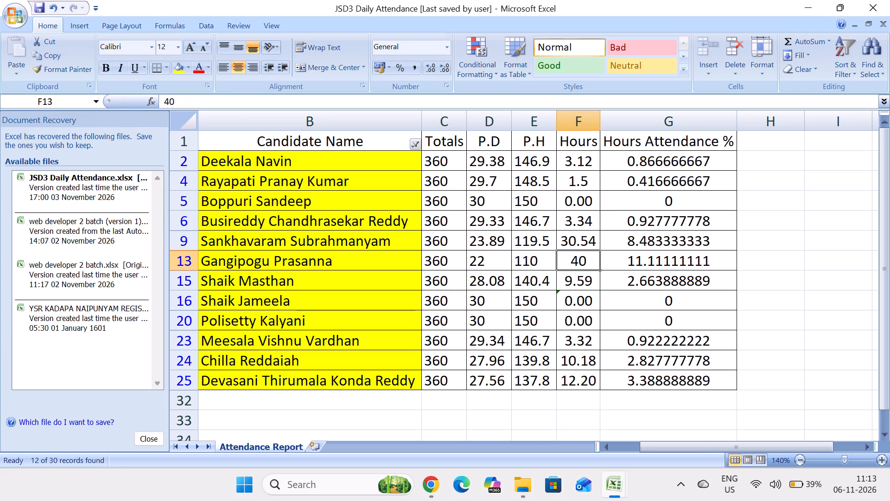
key(Down)
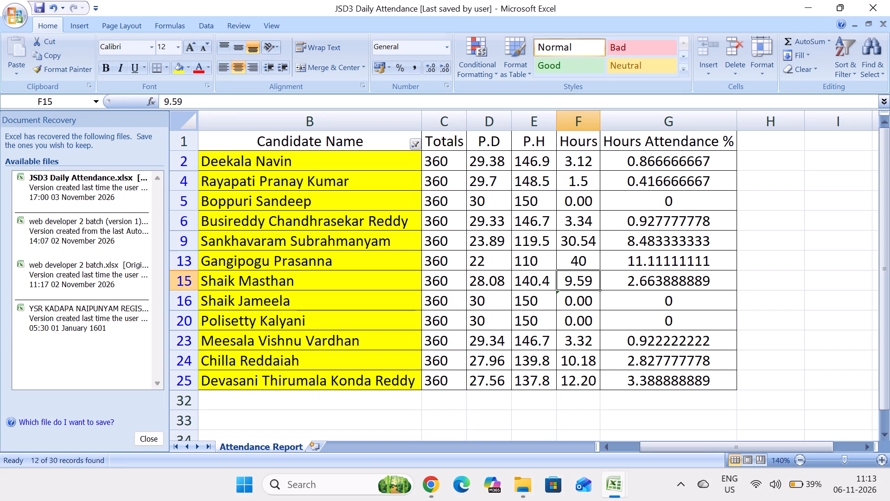
key(Down)
key(Down)
key(Down)
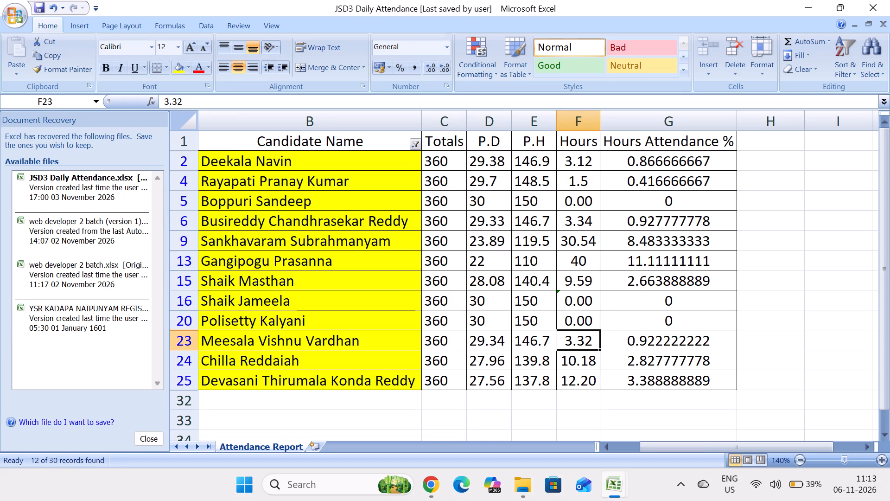
key(Down)
key(Down)
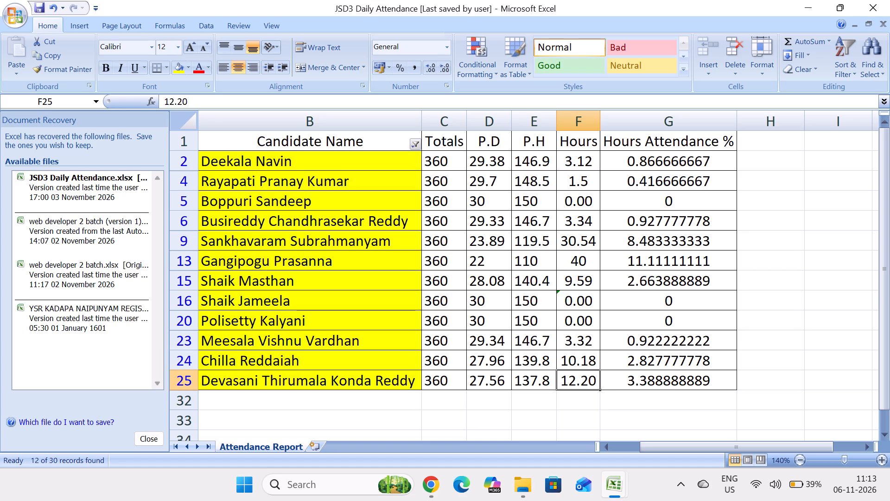
Recheck the yellow-highlighted candidates' Hours values, going back up to row 5 and down again to row 23.
key(Up)
key(Up)
key(Up)
key(Up)
key(Up)
key(Up)
key(Up)
key(Up)
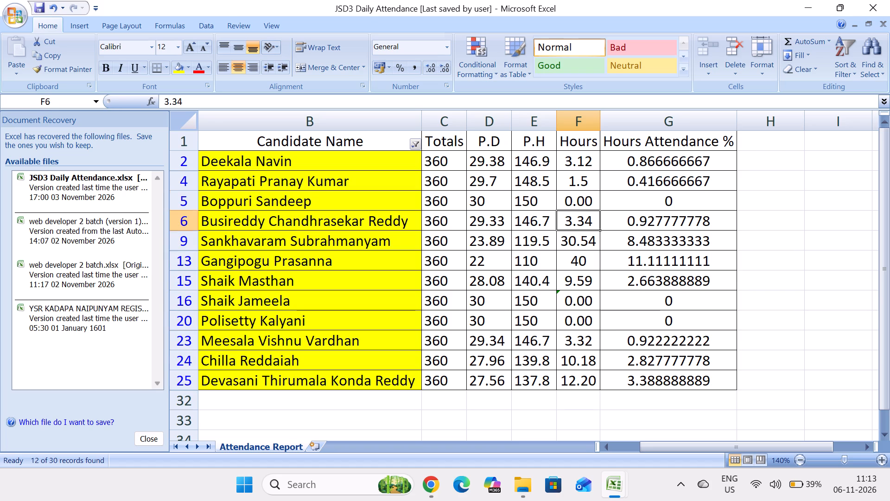
key(Up)
key(Down)
key(Down)
key(Down)
key(Down)
key(Down)
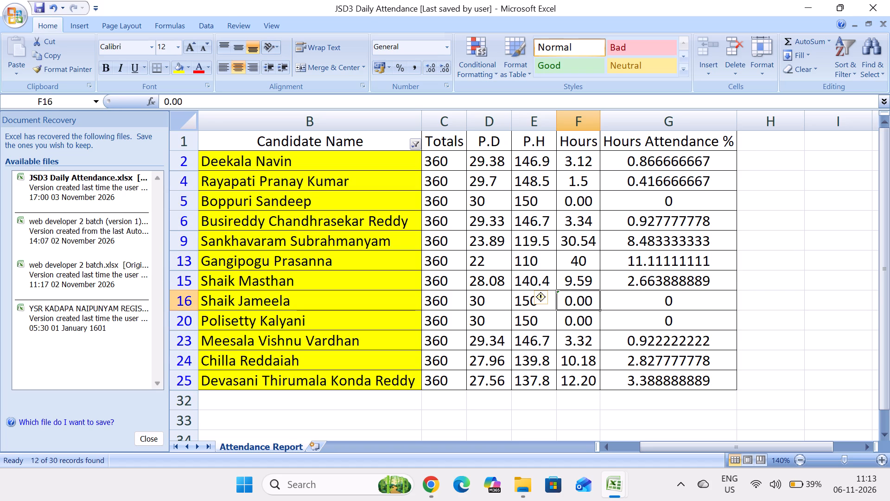
key(Down)
key(Down)
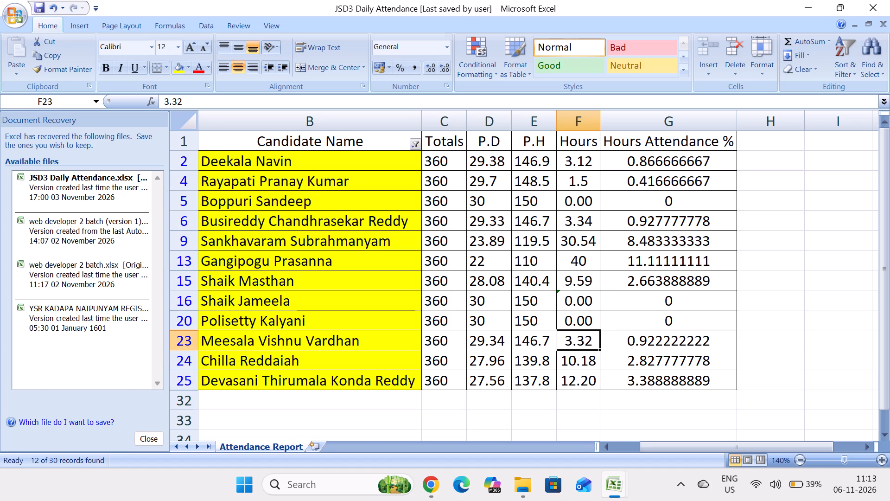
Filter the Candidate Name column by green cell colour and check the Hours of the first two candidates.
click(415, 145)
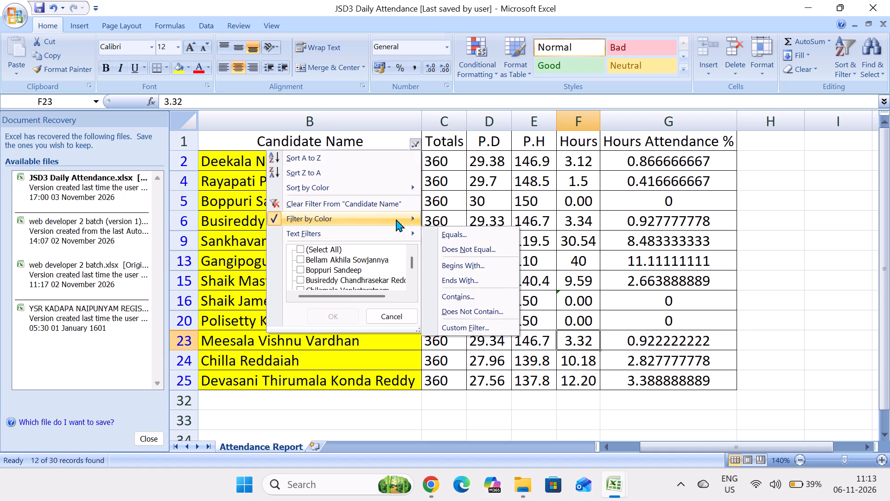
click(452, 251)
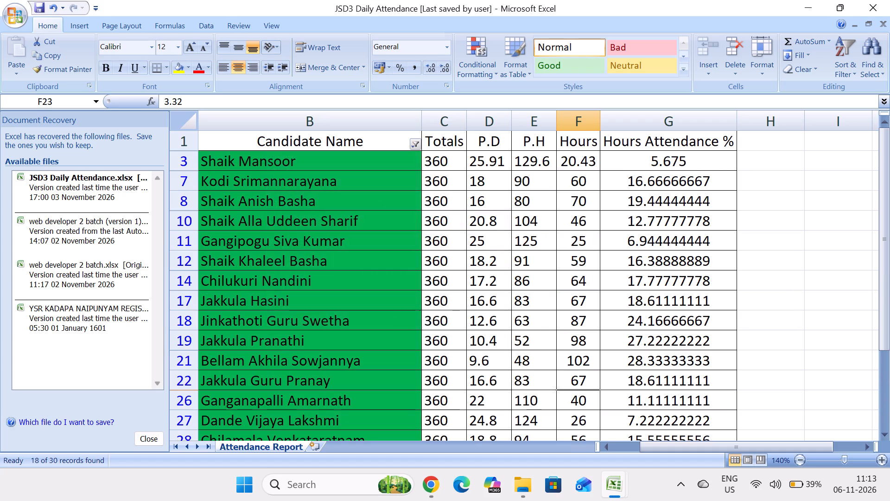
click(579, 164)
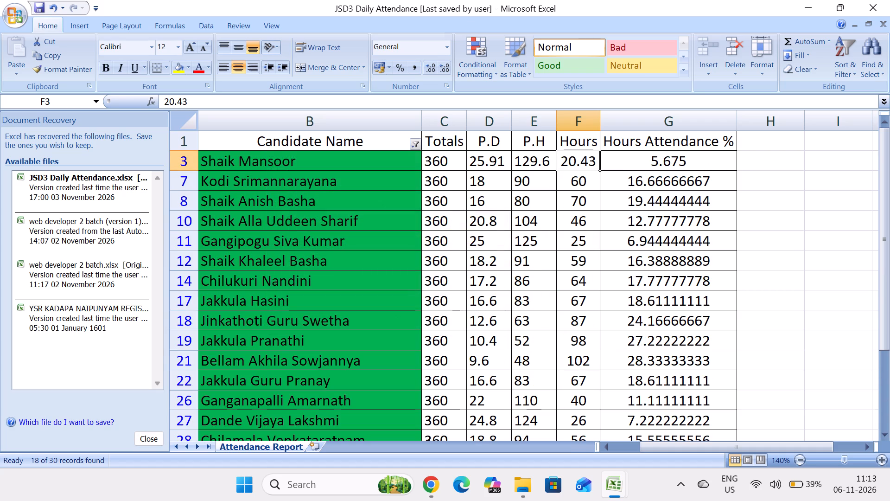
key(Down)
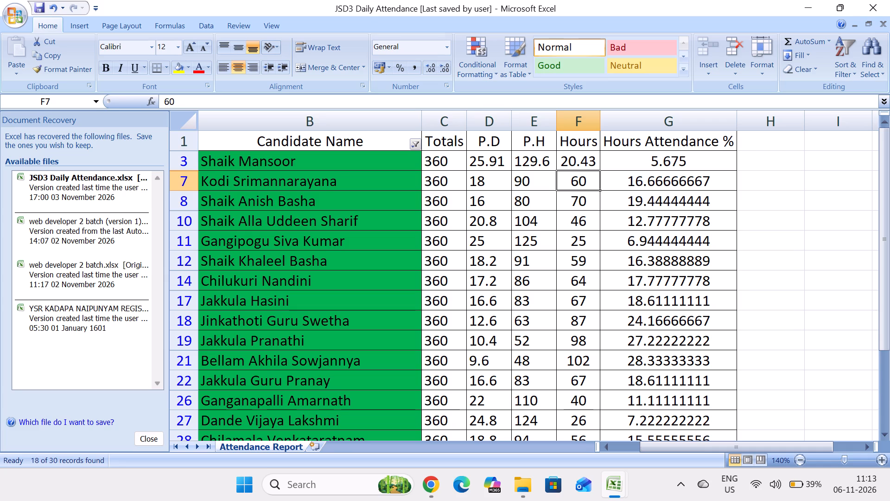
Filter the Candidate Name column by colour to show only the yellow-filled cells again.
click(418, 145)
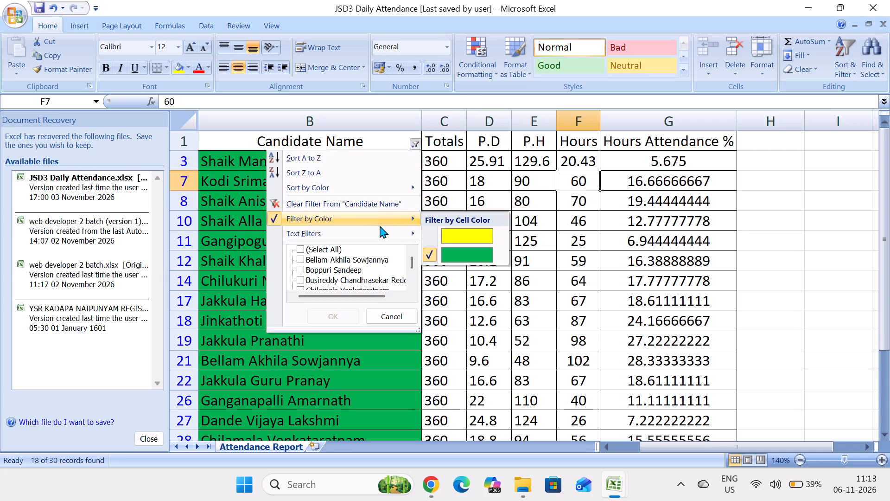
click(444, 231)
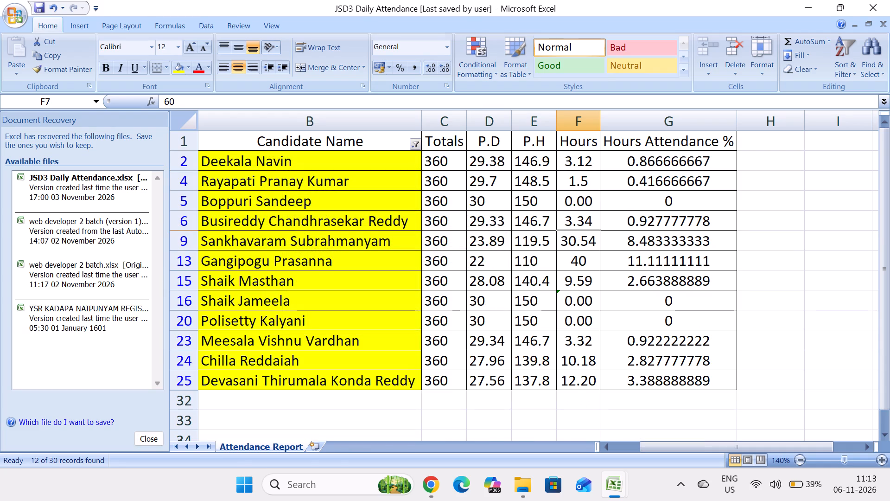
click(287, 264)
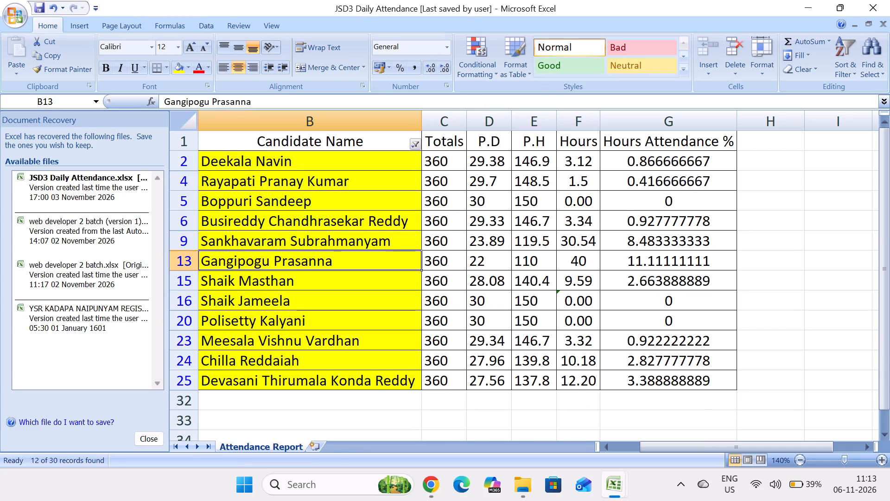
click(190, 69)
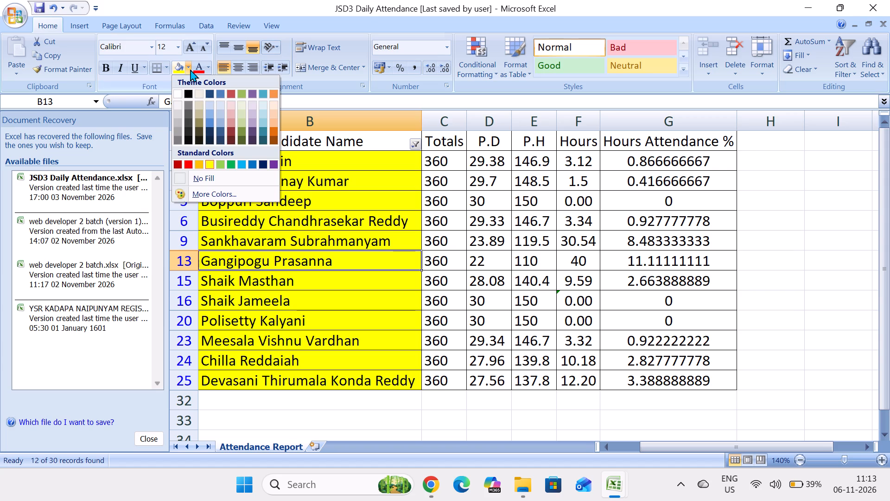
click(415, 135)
Clear the colour filter on the Candidate Name column by selecting all names, so that every candidate is listed.
click(415, 146)
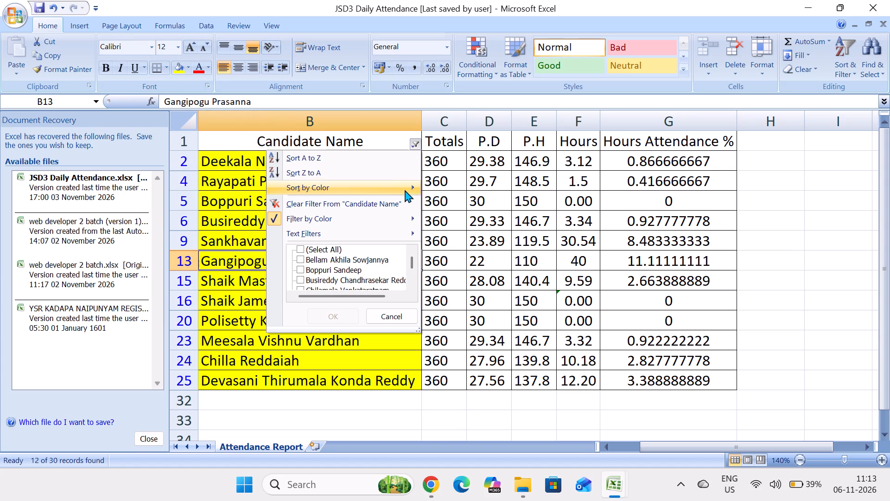
click(341, 245)
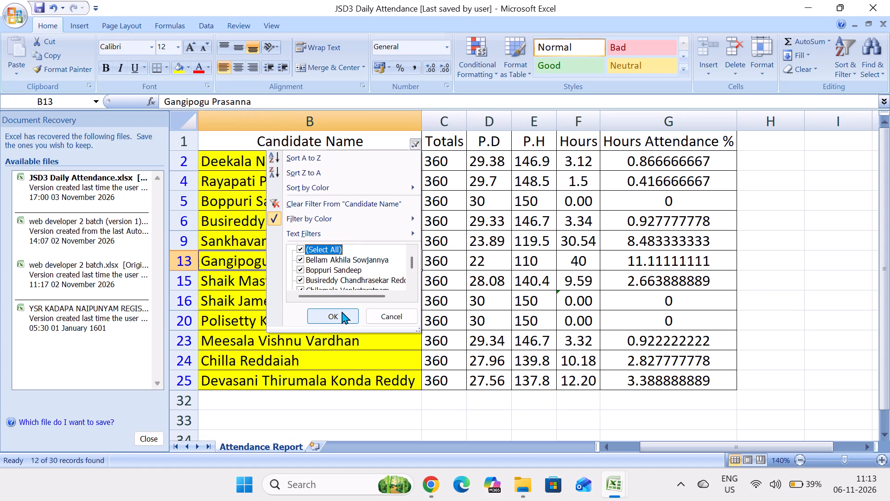
click(338, 314)
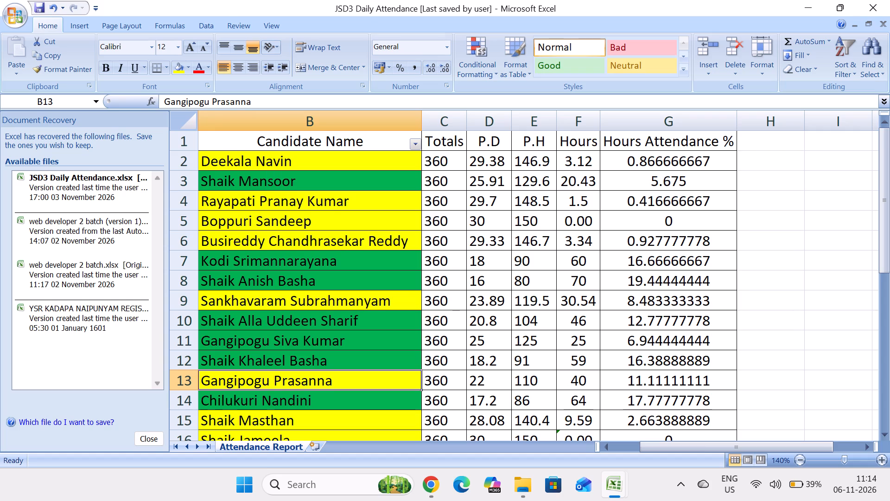
Copy the green formatting of the candidate name in row 12 onto the name in row 13 with Format Painter.
click(301, 357)
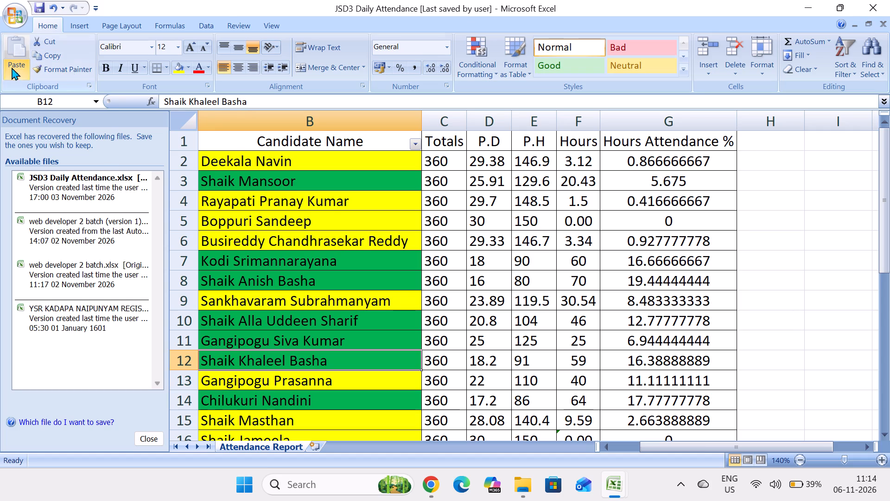
click(50, 71)
key(Down)
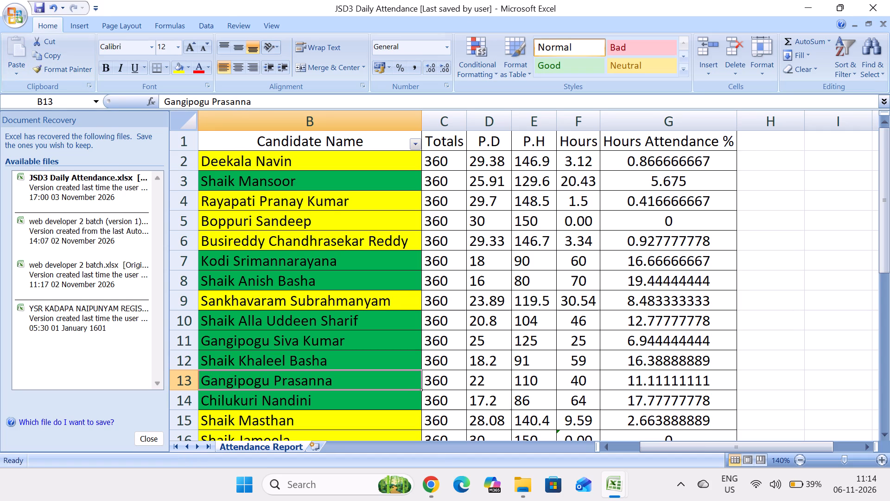
Copy the green formatting of the candidate name in row 14 onto the name in row 15 with Format Painter.
key(Down)
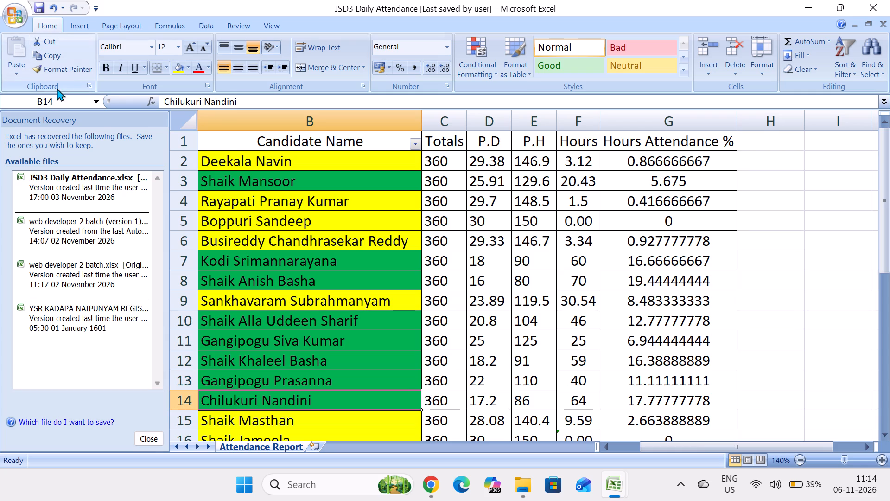
click(54, 71)
key(Down)
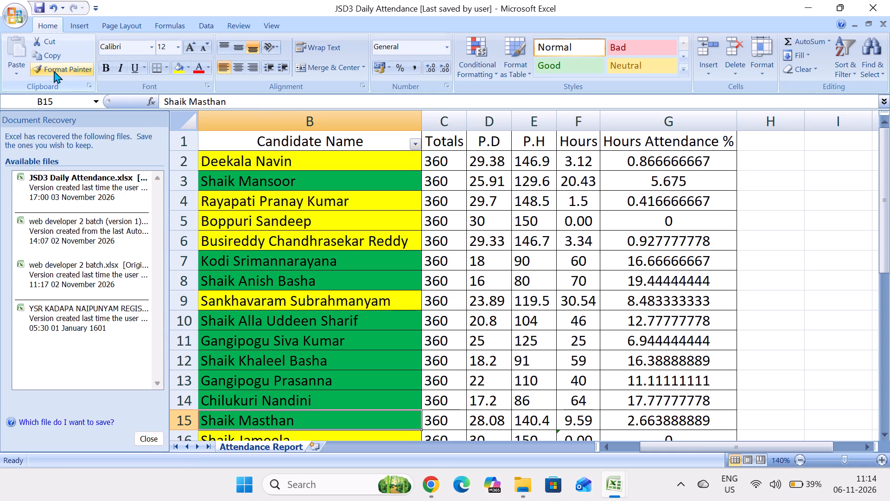
Filter the Candidate Name column by colour to show only the green-filled cells.
click(417, 142)
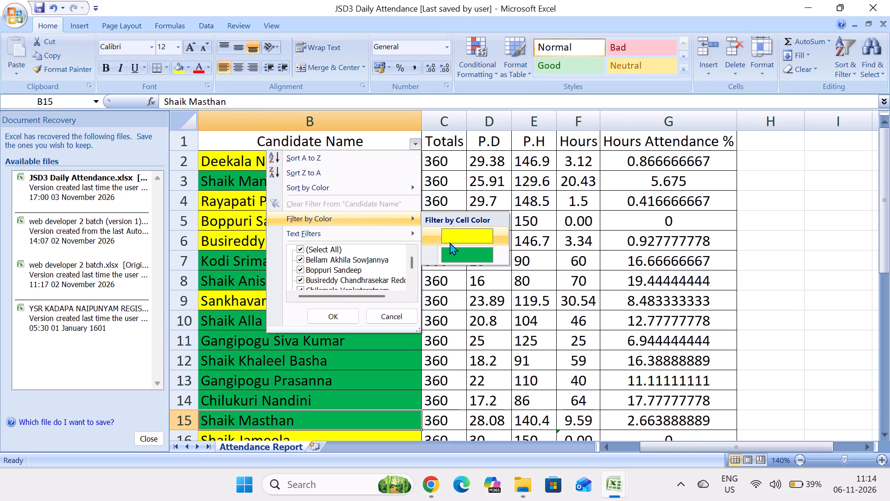
click(452, 254)
Go through the green-highlighted candidate names from row 3 down to the last candidate in row 31.
click(369, 154)
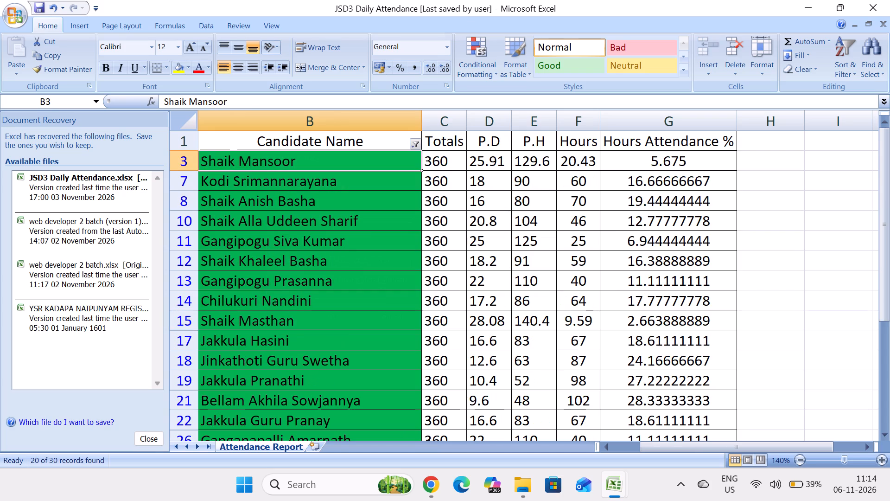
key(Down)
key(Down)
key(Down)
key(Down)
key(Down)
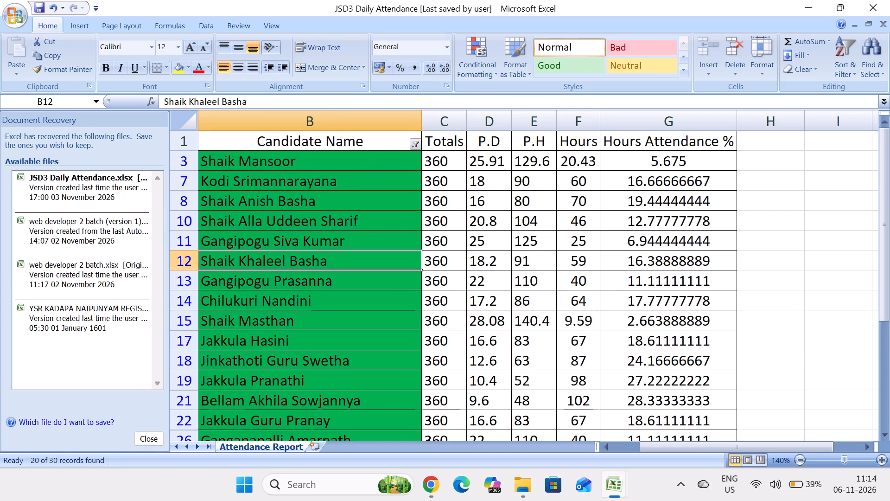
key(Down)
key(Down)
key(Down)
key(Down)
key(Down)
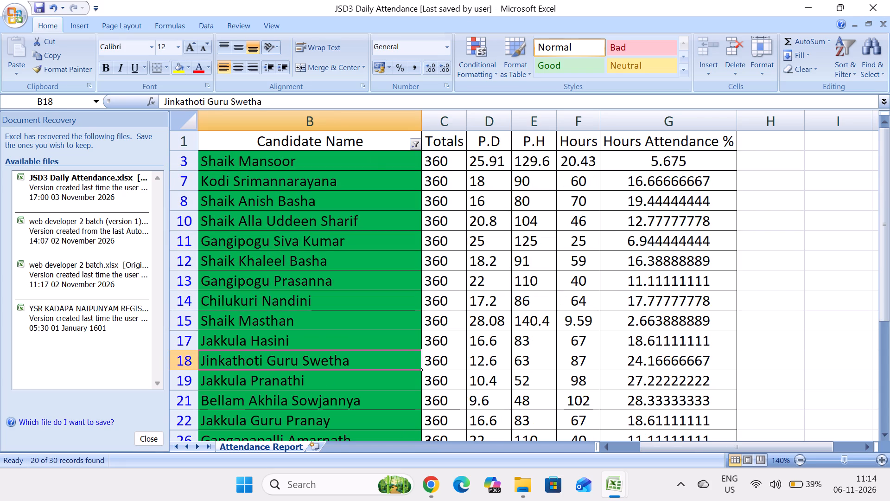
key(Down)
key(Down)
key(Down)
key(Down)
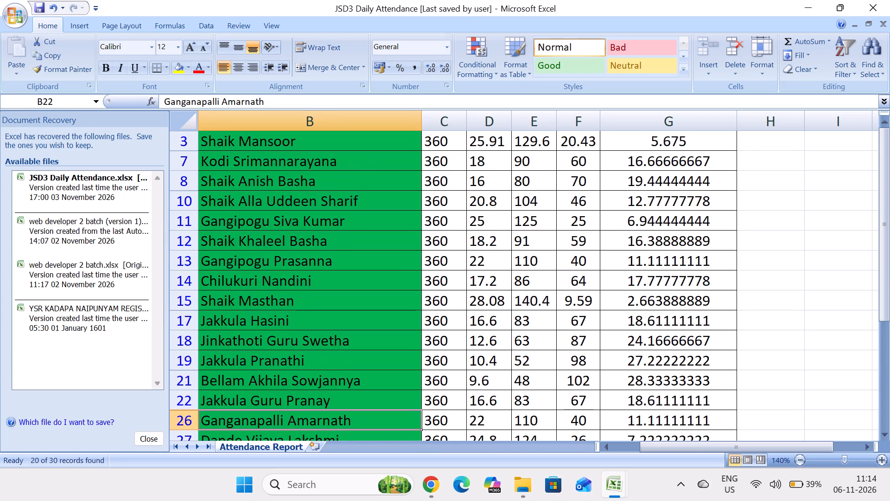
key(Down)
key(Down)
key(Down)
key(Down)
key(Down)
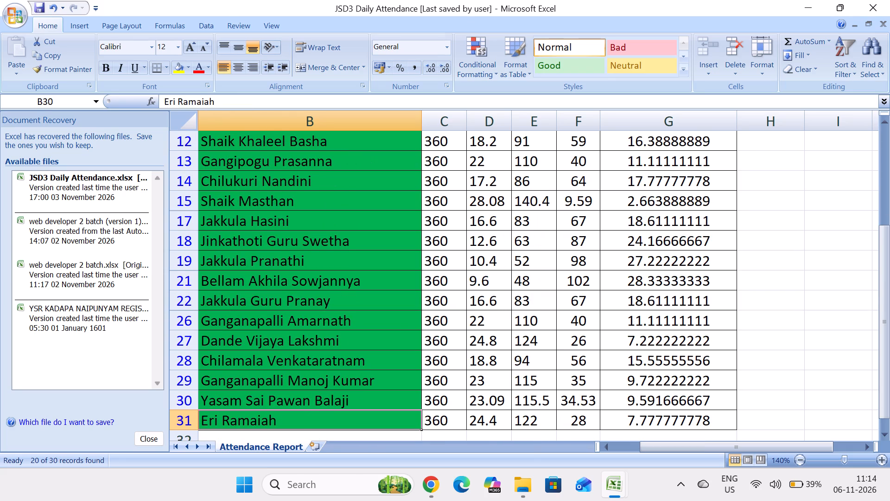
Review the green-highlighted candidates' Hours Attendance % values from the last row up to row 13.
key(Right)
key(Right)
key(Right)
key(Right)
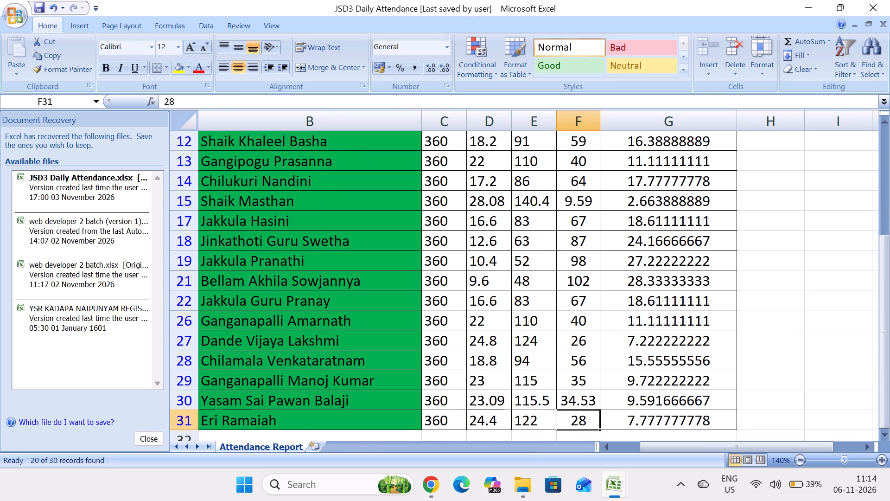
key(Right)
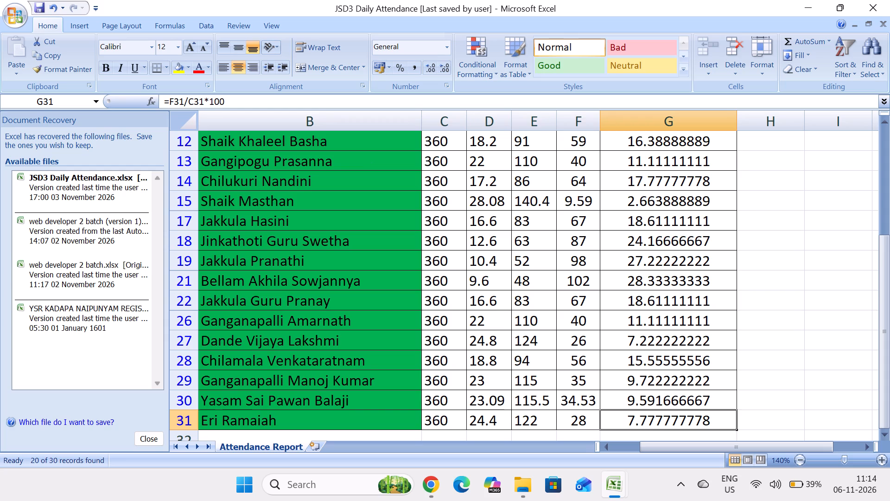
key(Up)
key(Up)
key(Up)
key(Up)
key(Up)
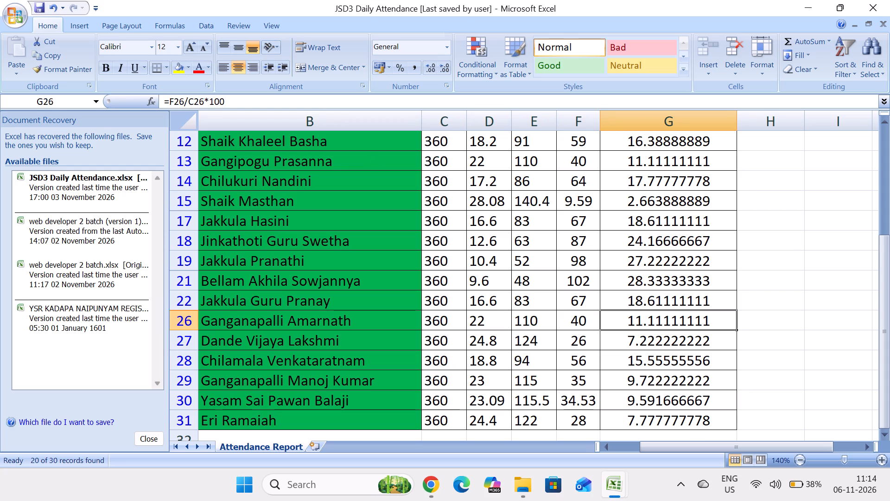
key(Up)
key(Up)
key(Up)
key(Up)
key(Up)
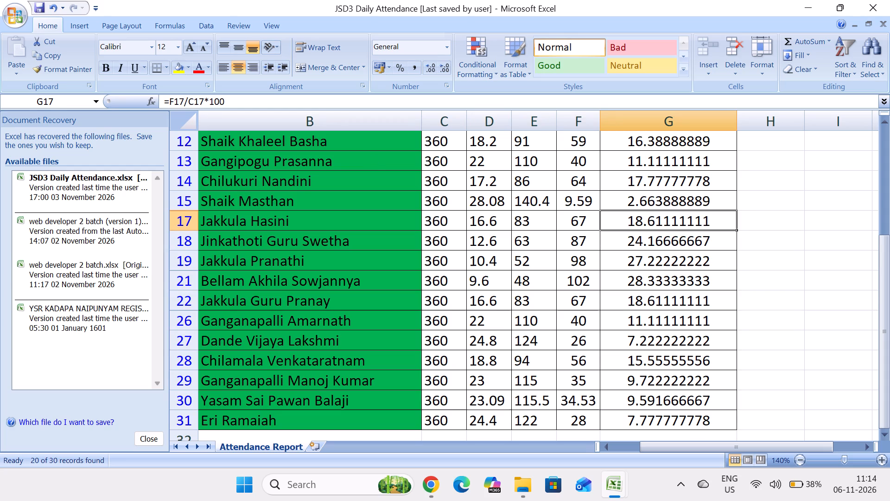
key(Up)
key(Up)
key(Up)
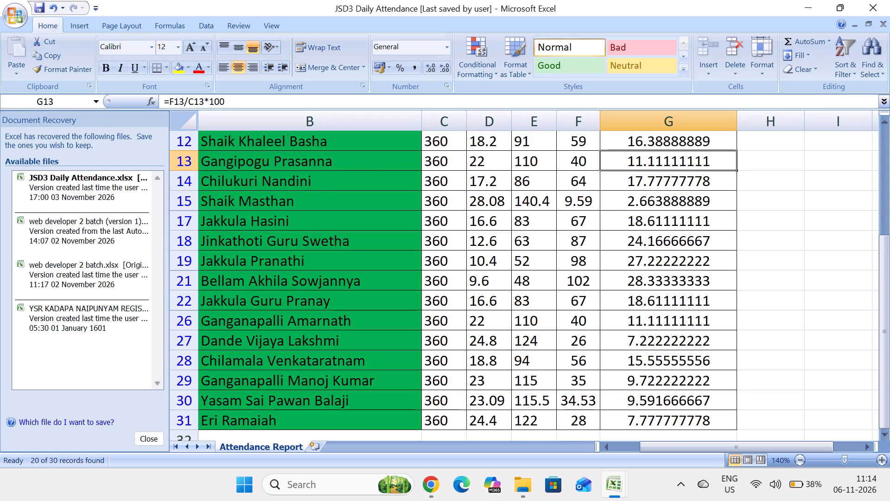
Review the green-highlighted candidates' Hours Attendance % values from row 3 down to row 13.
key(Up)
key(Up)
key(Up)
key(Up)
key(Up)
key(Up)
key(Up)
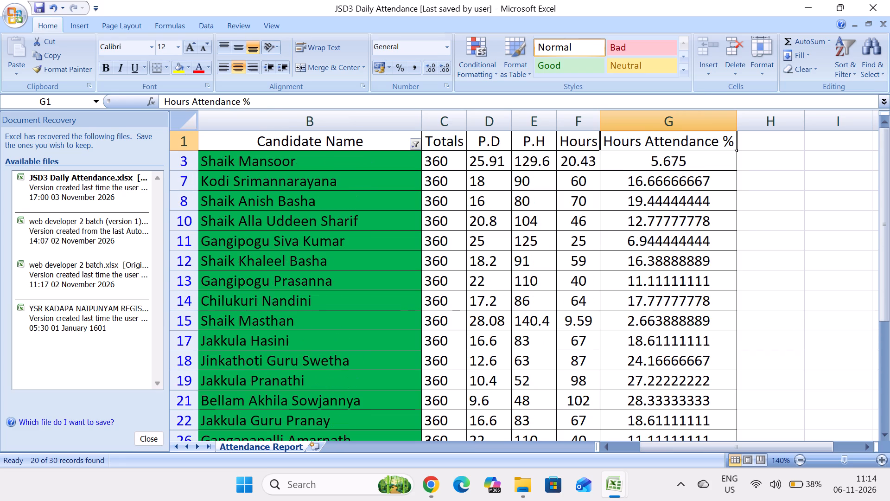
key(Down)
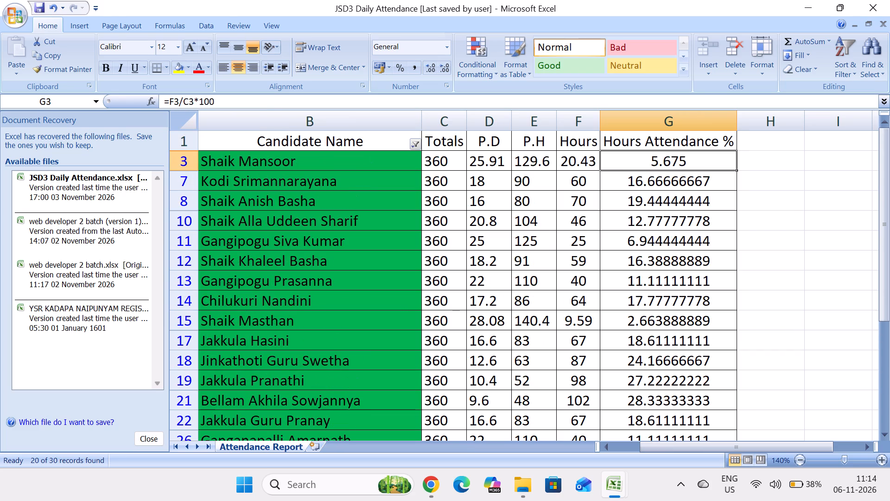
key(Down)
key(Down)
key(Down)
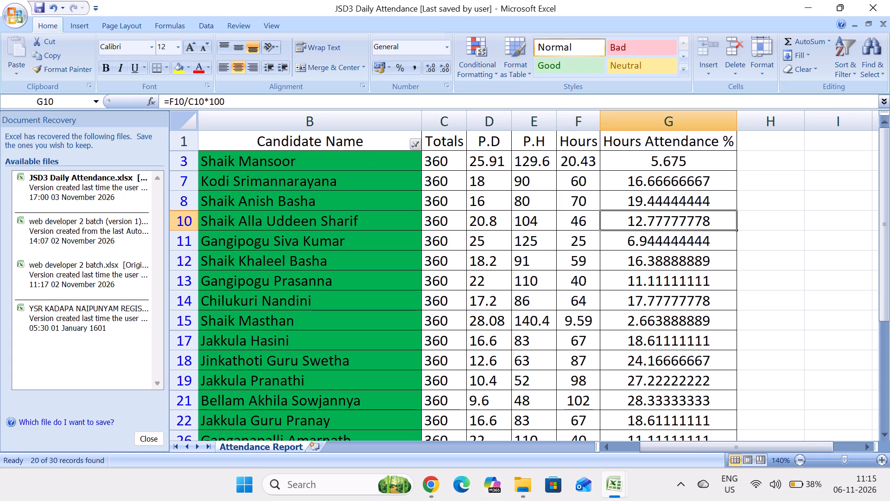
key(Down)
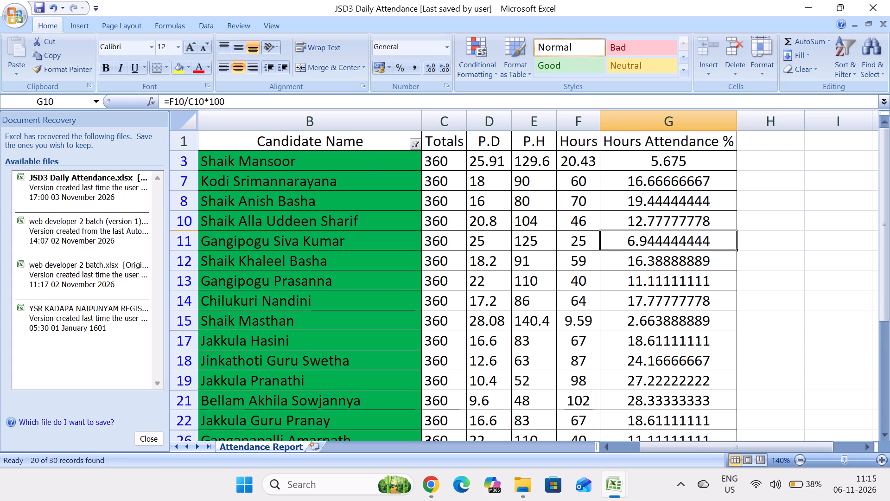
key(Down)
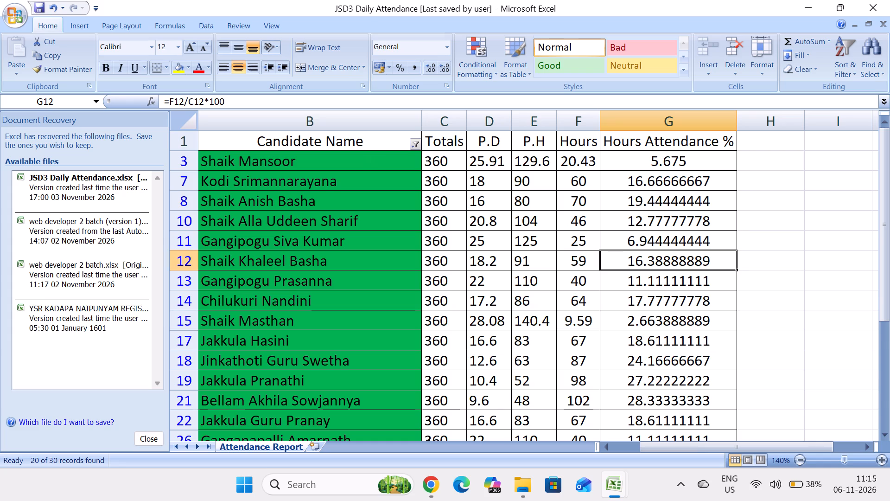
key(Down)
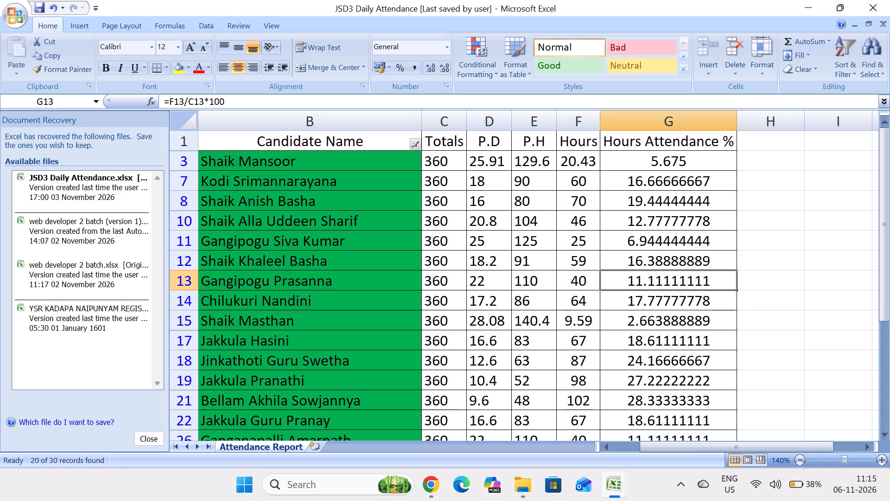
Review the green-highlighted candidates' Hours values from row 13 down to the last candidate in row 31.
key(Up)
key(Left)
key(Down)
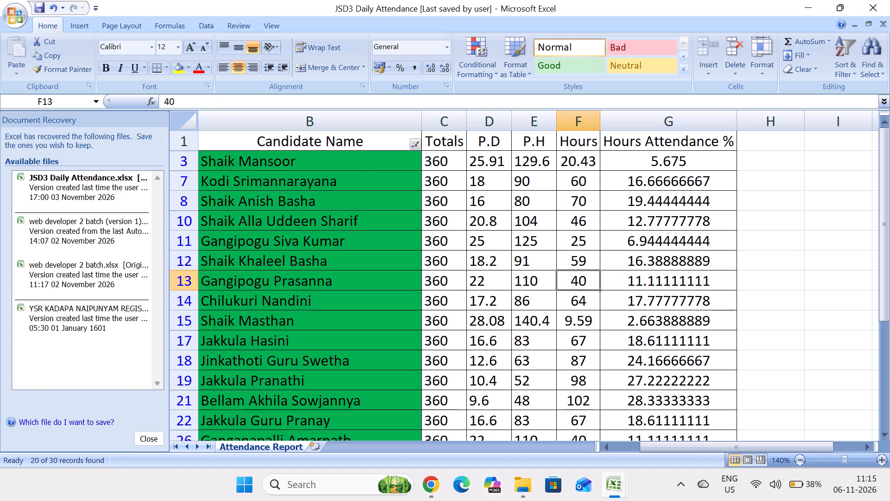
key(Down)
key(Down)
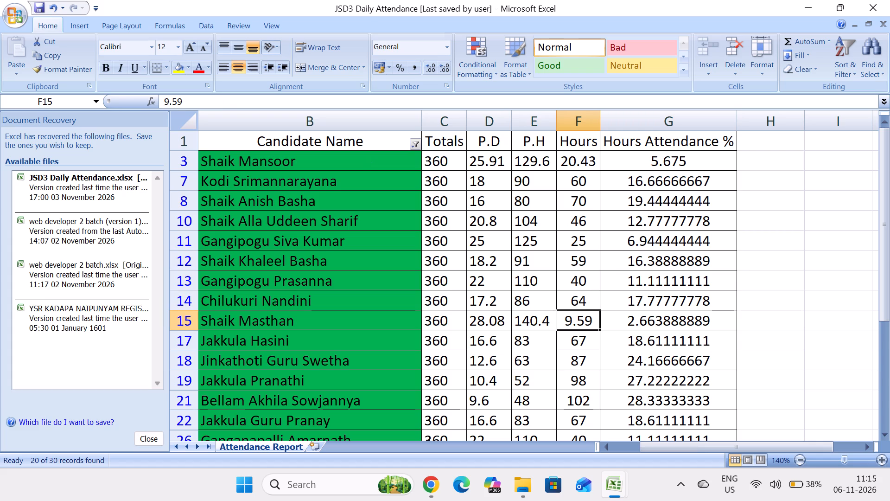
key(Down)
key(Down)
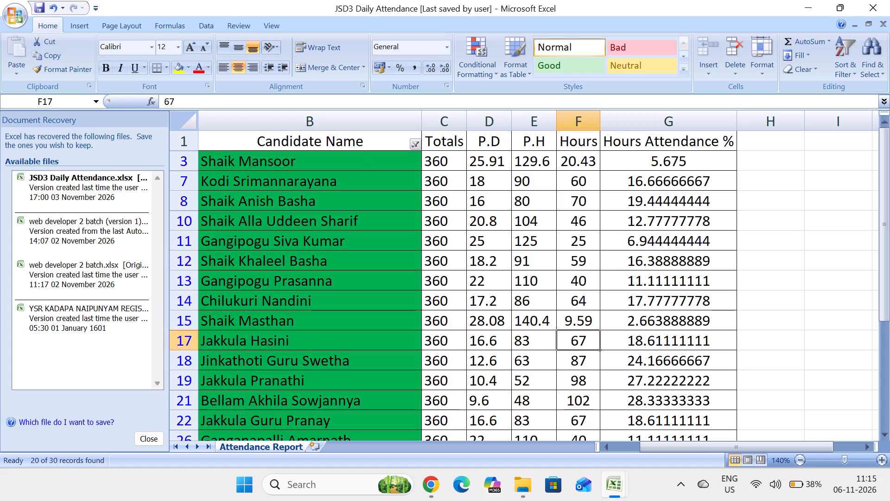
key(Down)
key(Down)
key(Down)
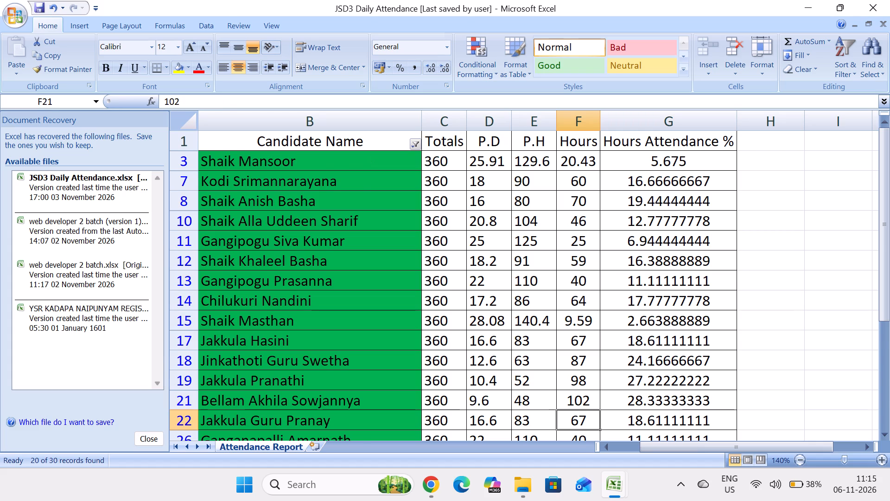
key(Down)
key(Down)
key(Down)
key(Down)
key(Down)
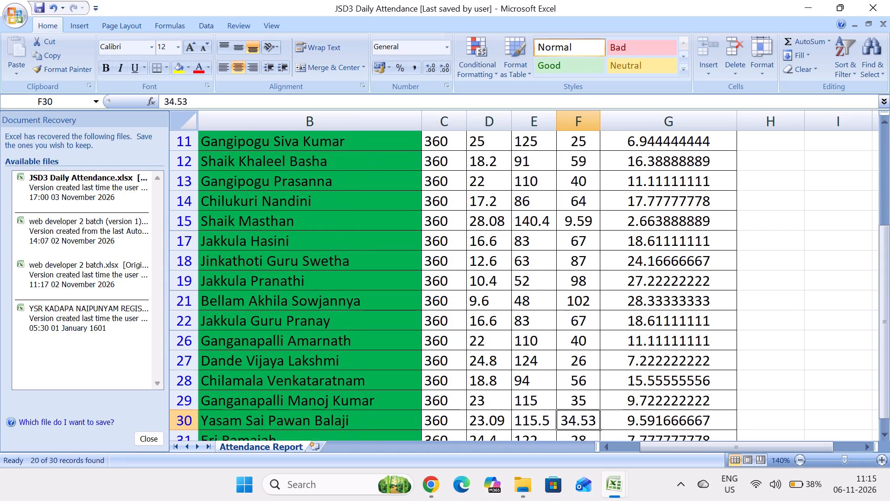
key(Down)
key(Down)
key(Up)
key(Up)
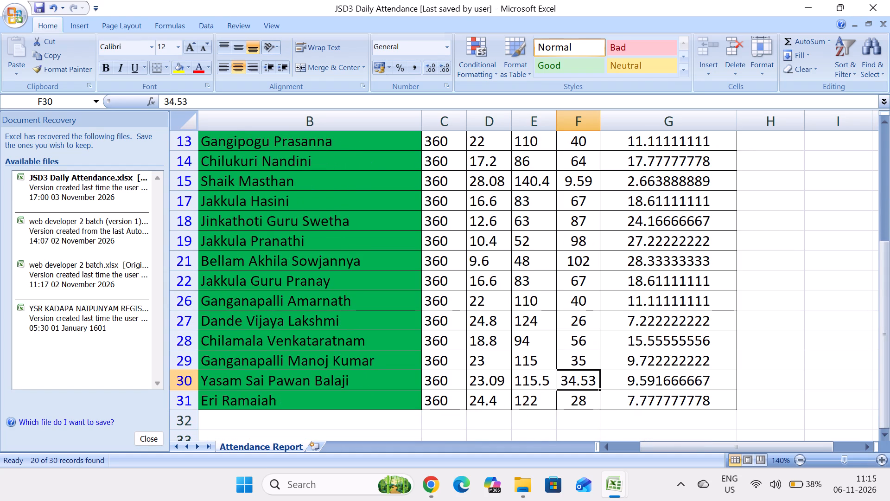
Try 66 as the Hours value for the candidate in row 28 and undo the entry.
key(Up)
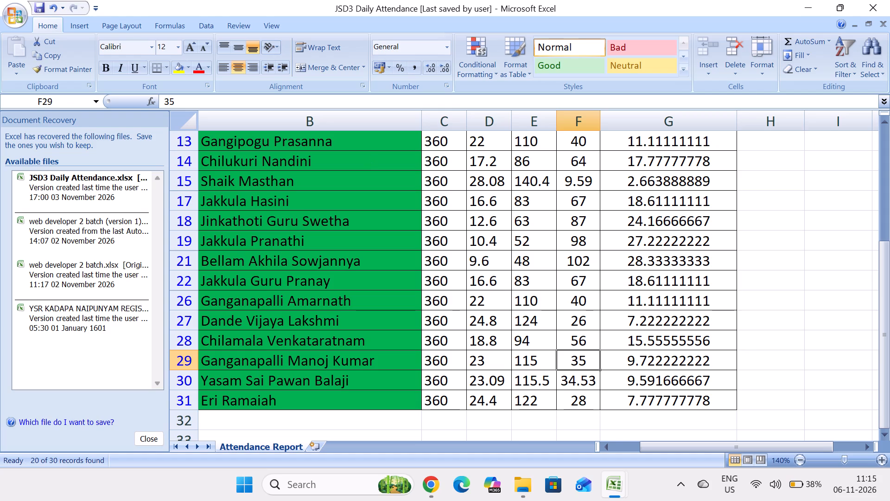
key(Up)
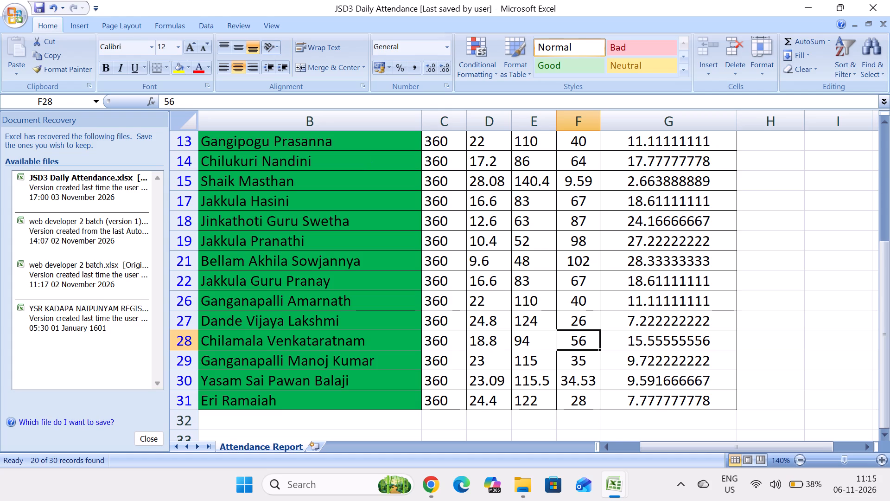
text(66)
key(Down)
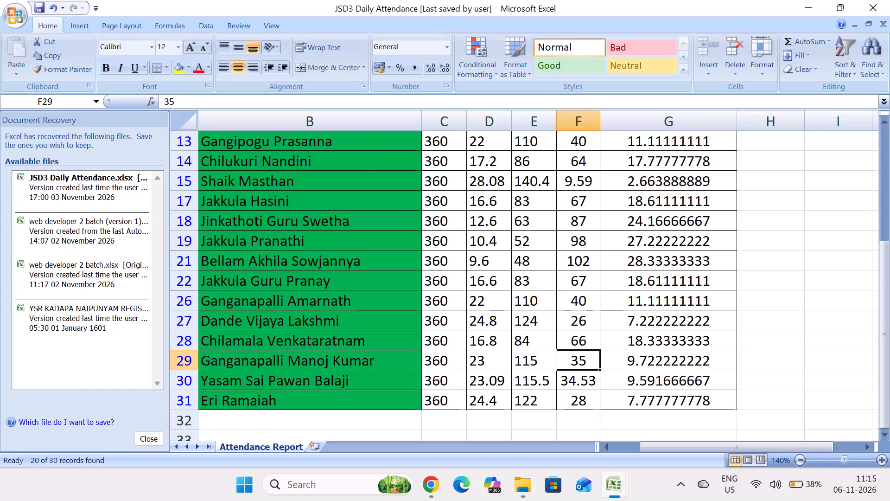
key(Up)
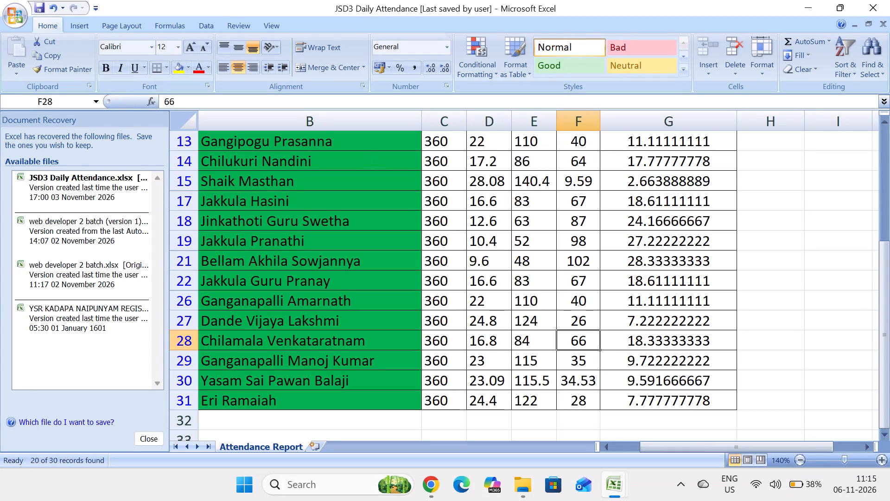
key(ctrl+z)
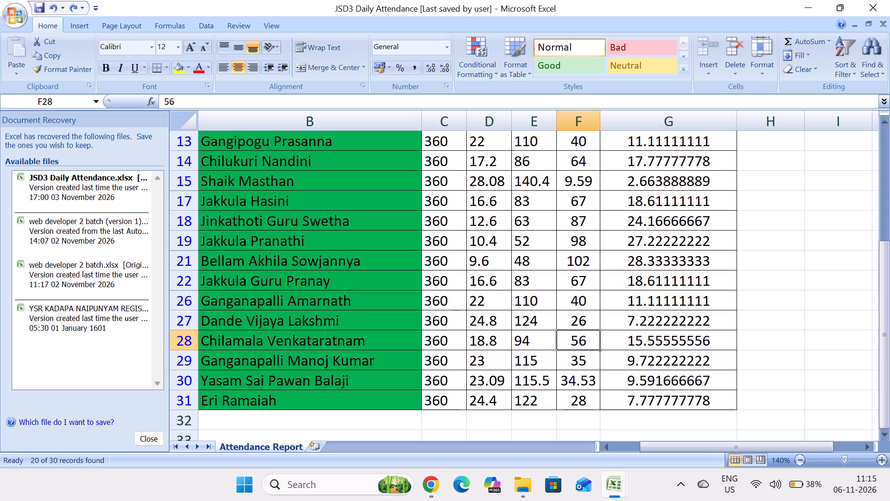
Compare the Hours and Hours Attendance % values of the green-highlighted candidates in rows 26 to 31.
key(Up)
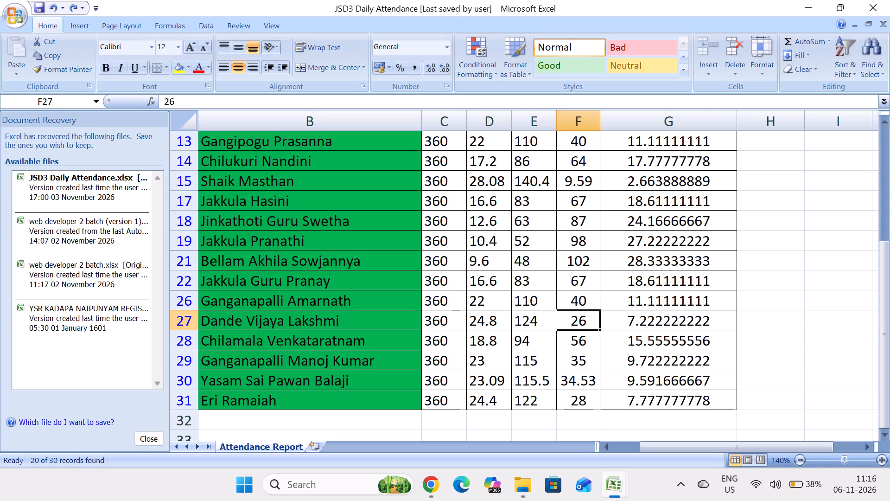
key(Up)
key(Down)
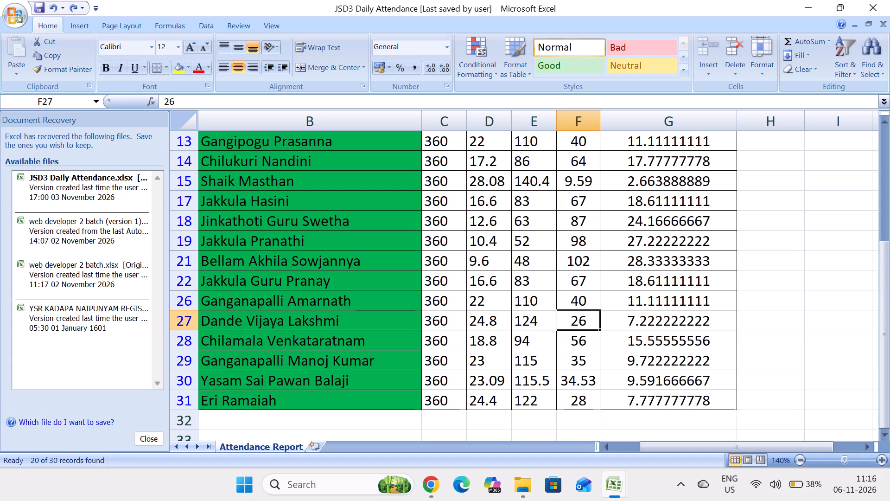
key(Down)
key(Down)
key(Up)
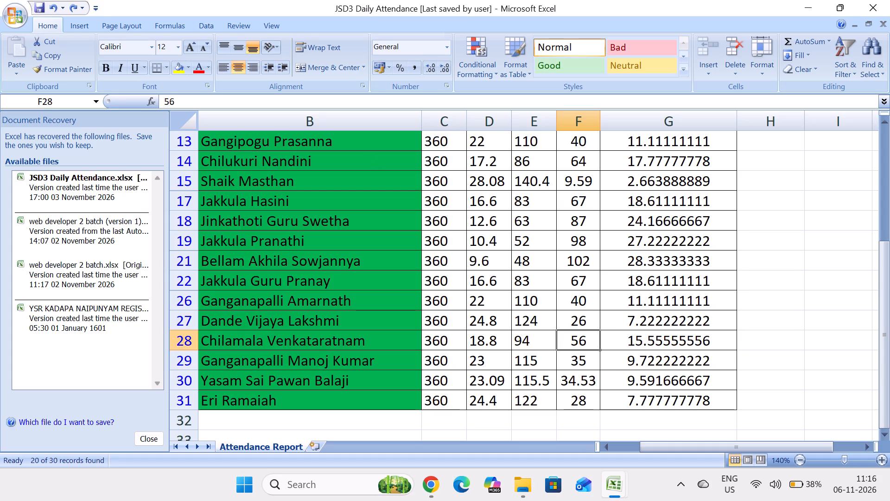
key(Up)
key(Right)
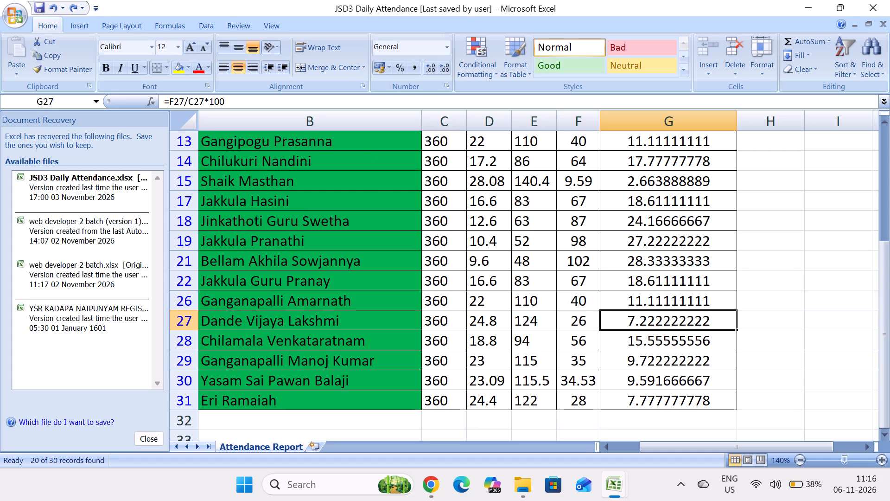
key(Down)
key(Down)
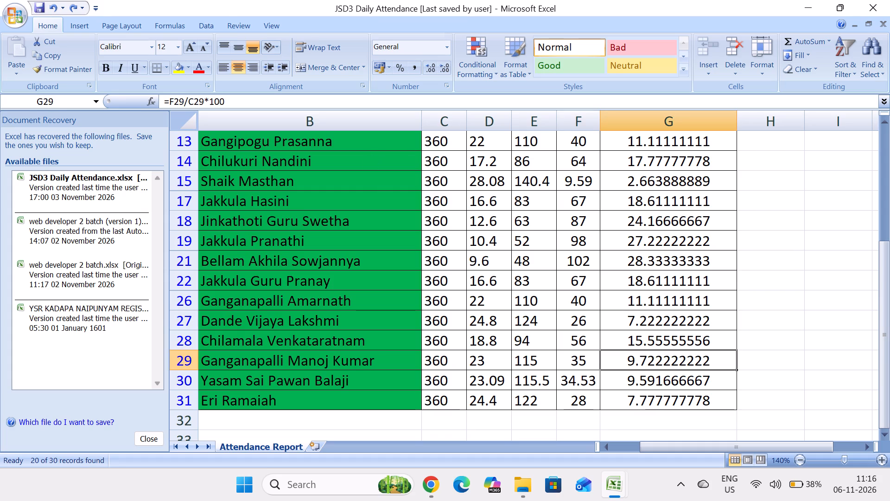
key(Down)
key(Down)
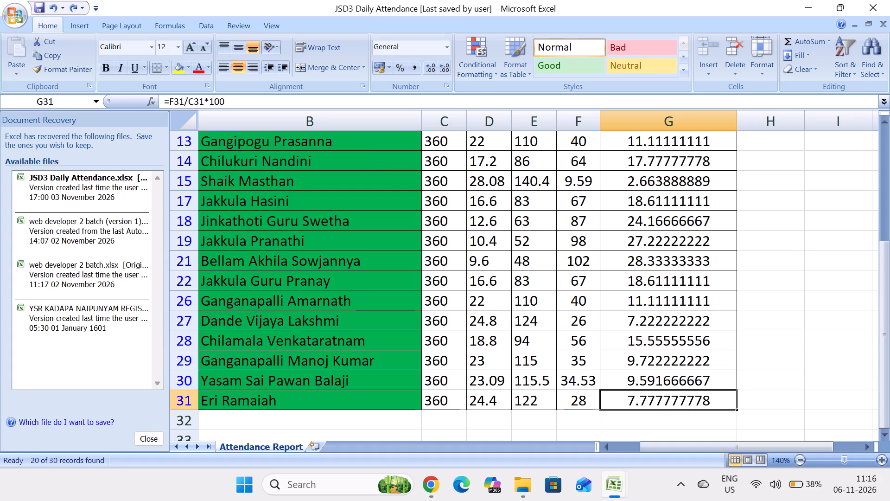
Go through the green-highlighted candidates' P.H values from row 3 down to the last candidate in row 31.
key(Left)
key(Left)
key(Up)
key(Up)
key(Up)
key(Up)
key(Up)
key(Up)
key(Up)
key(Up)
key(Up)
key(Up)
key(Up)
key(Up)
key(Up)
key(Up)
key(Up)
key(Up)
key(Up)
key(Up)
key(Up)
key(Up)
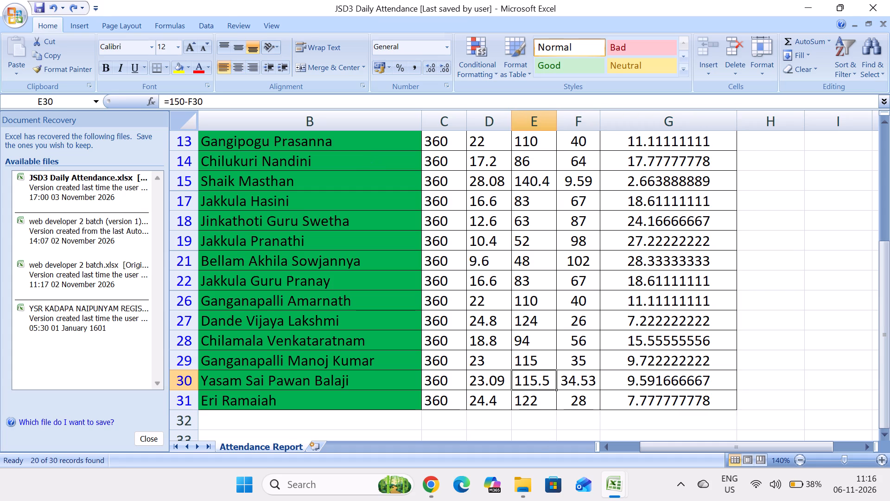
key(Down)
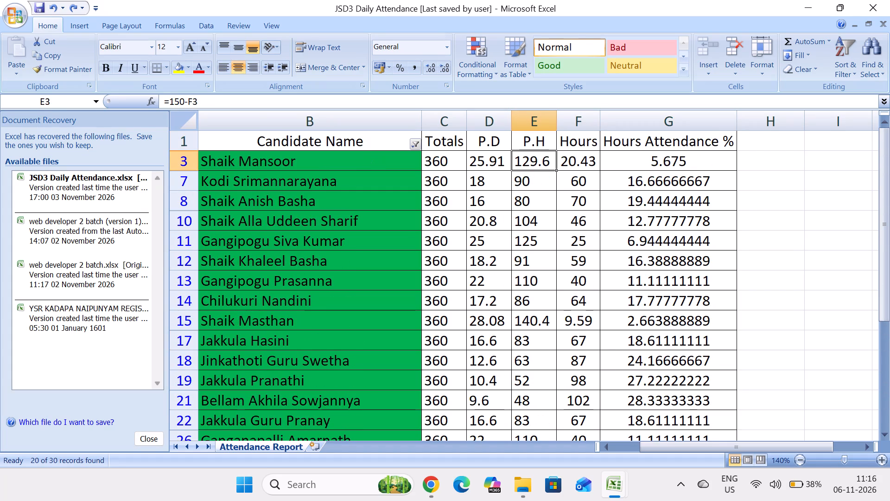
key(Down)
key(Down)
key(Down)
key(Down)
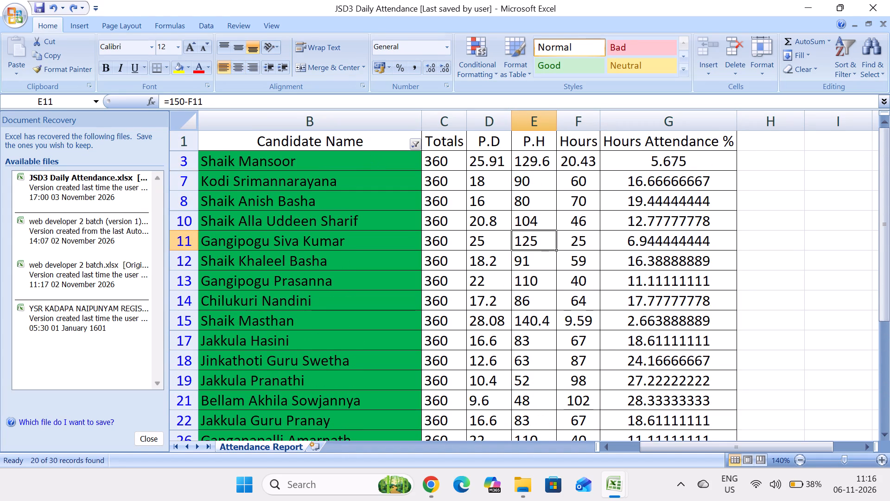
key(Down)
key(Down)
key(Down)
key(Down)
key(Down)
key(Down)
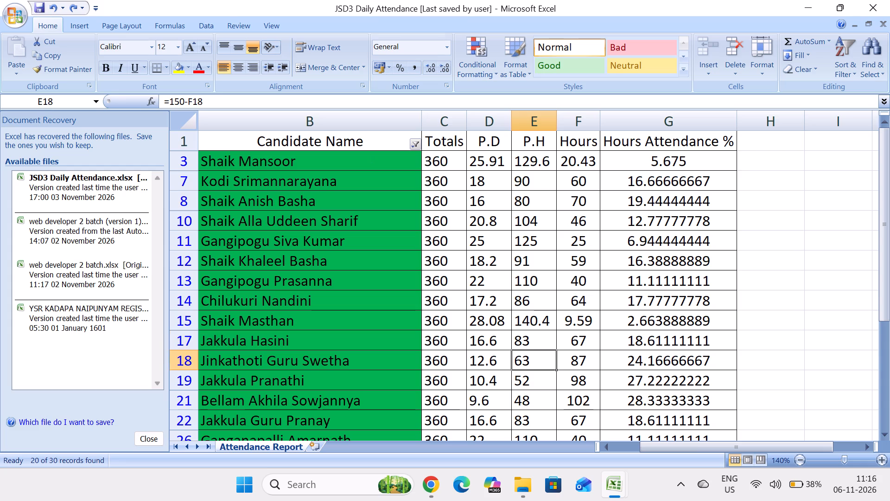
key(Down)
key(Down)
key(Down)
key(Down)
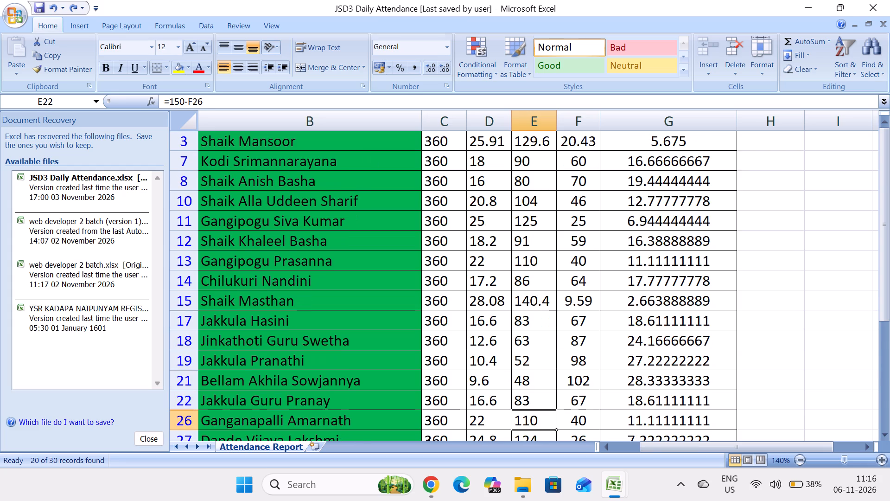
key(Down)
key(Down)
key(Down)
key(Down)
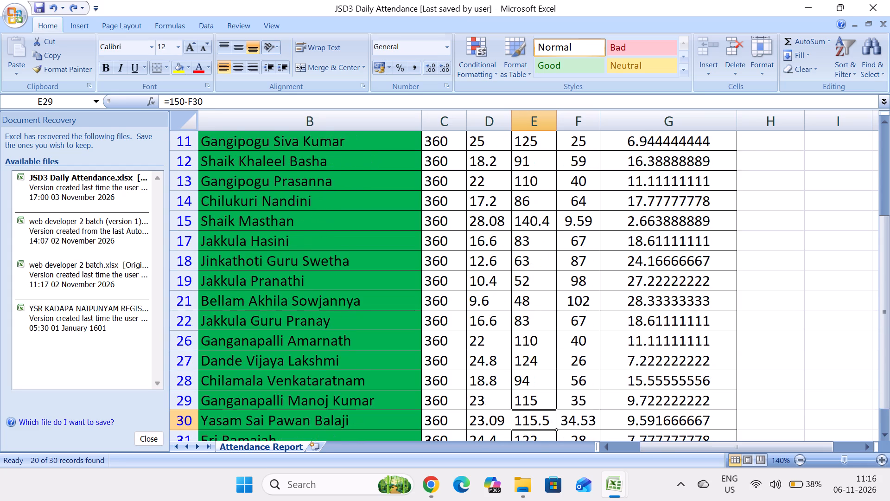
key(Down)
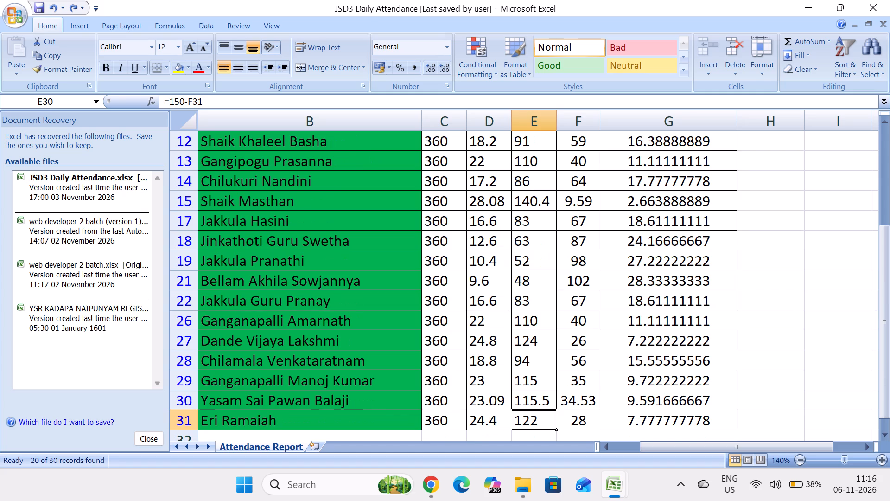
Review the green-highlighted candidates' P.H values again from row 30 back up to row 3.
key(Up)
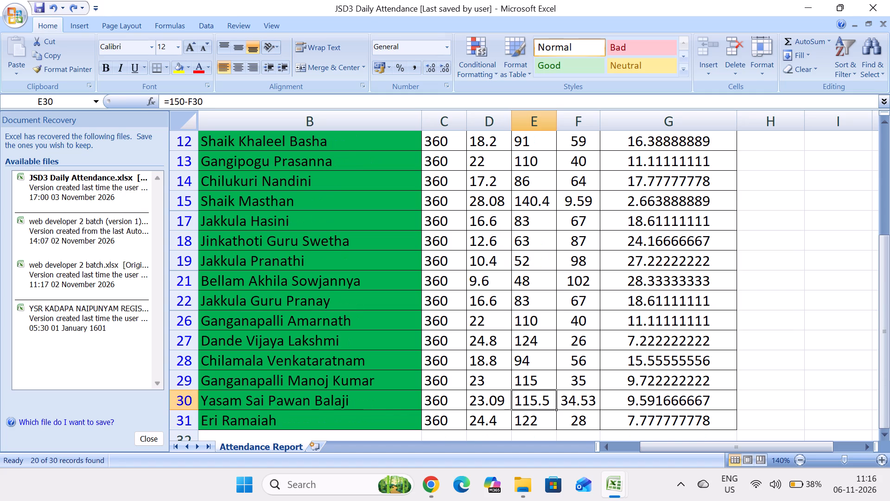
key(Up)
key(Up)
key(Up)
key(Up)
key(Up)
key(Up)
key(Up)
key(Up)
key(Up)
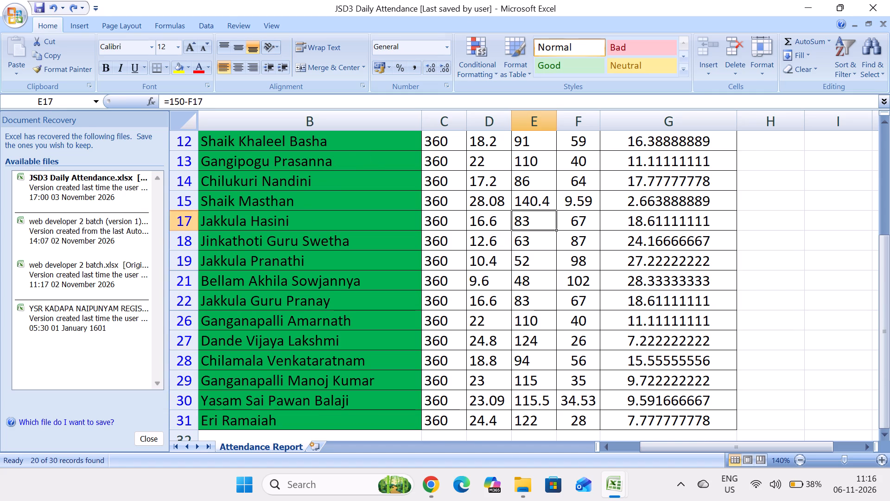
key(Up)
key(Up)
key(Up)
key(Up)
key(Up)
key(Up)
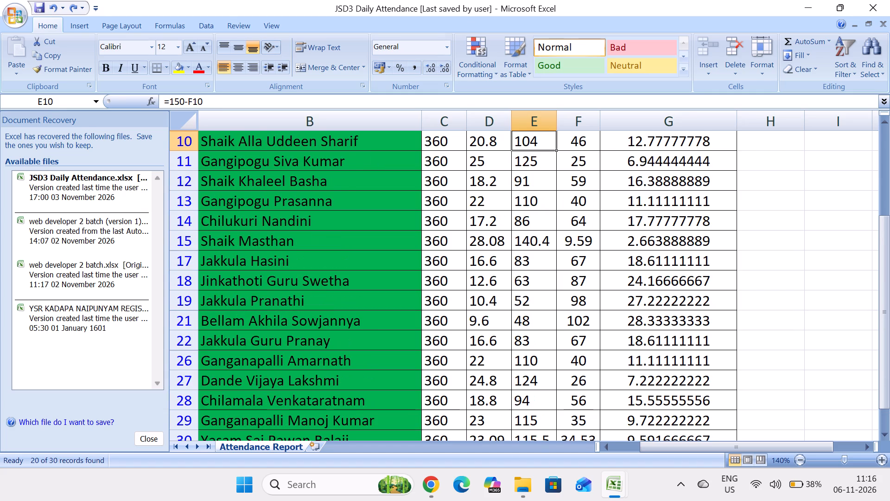
key(Up)
key(Up)
key(Up)
key(Up)
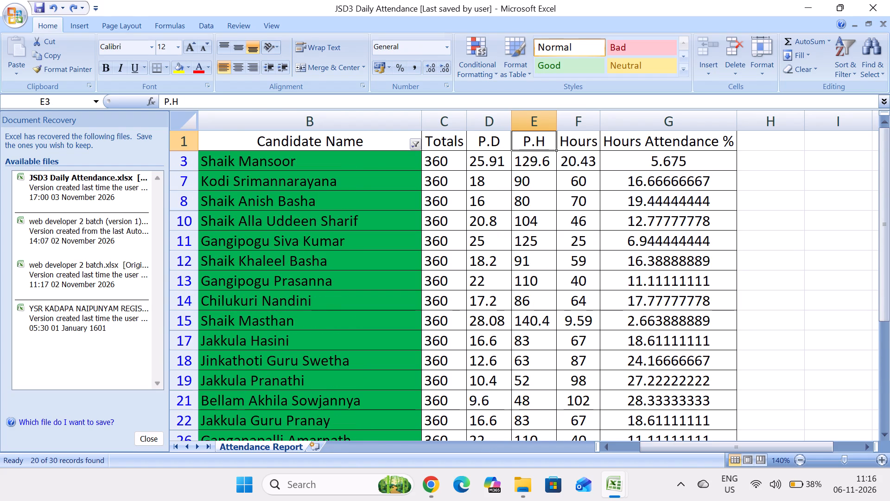
key(Down)
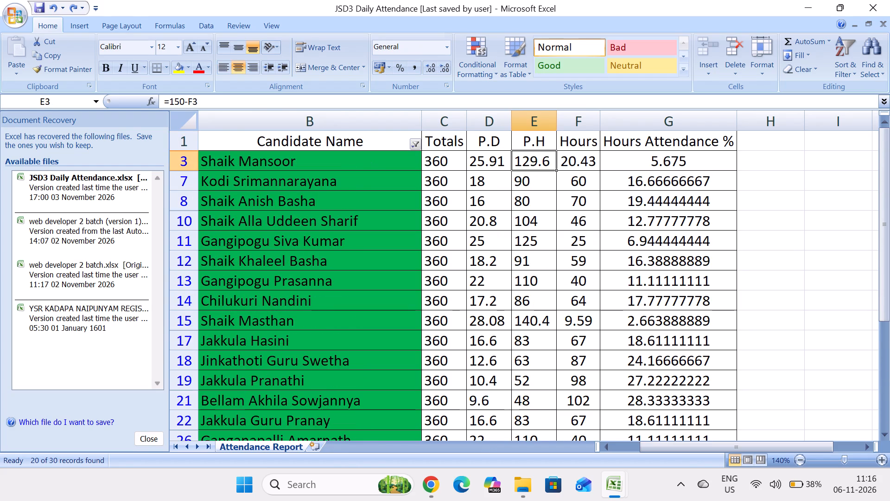
Go through the green-highlighted candidates' P.H values once more from row 3 down to row 31.
key(Down)
key(Down)
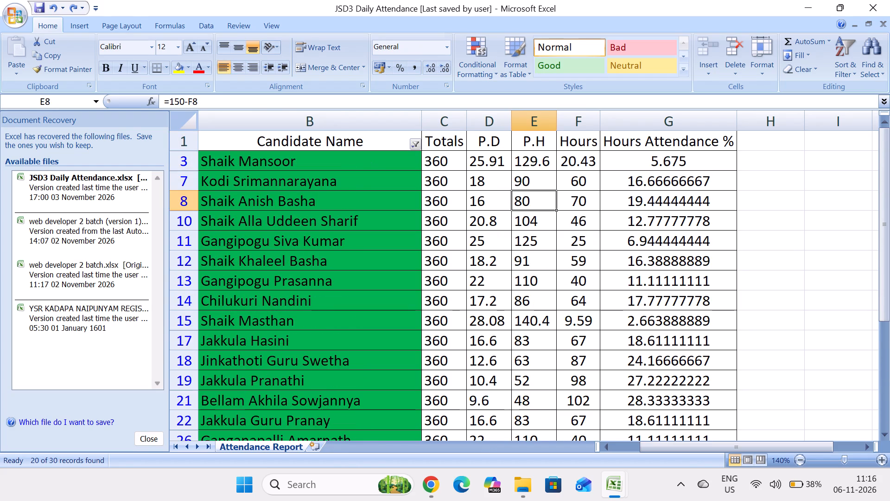
key(Down)
key(Down)
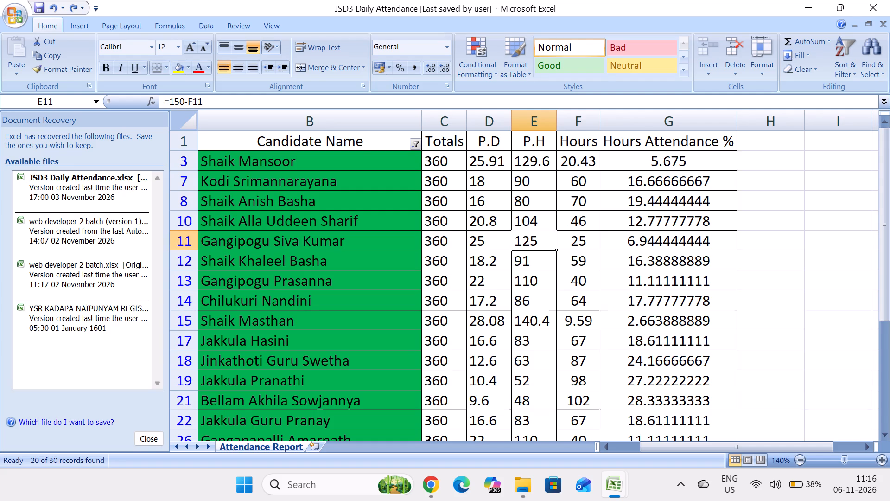
key(Up)
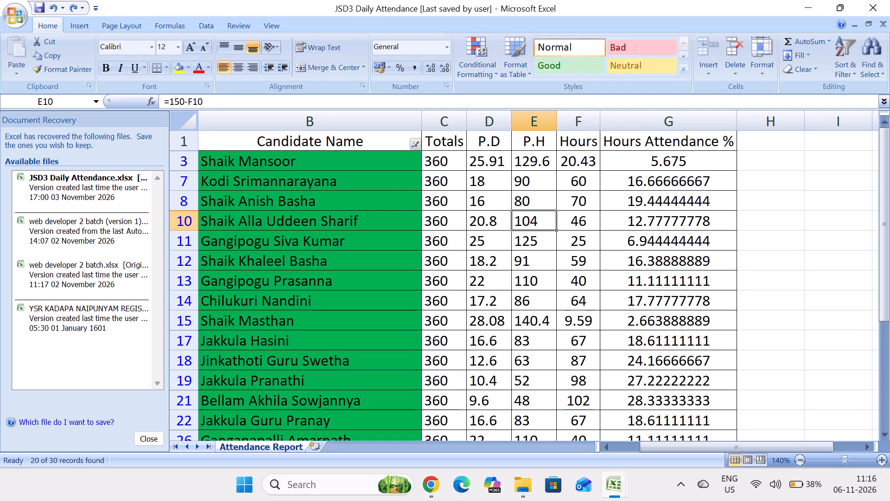
key(Down)
key(Down)
key(Down)
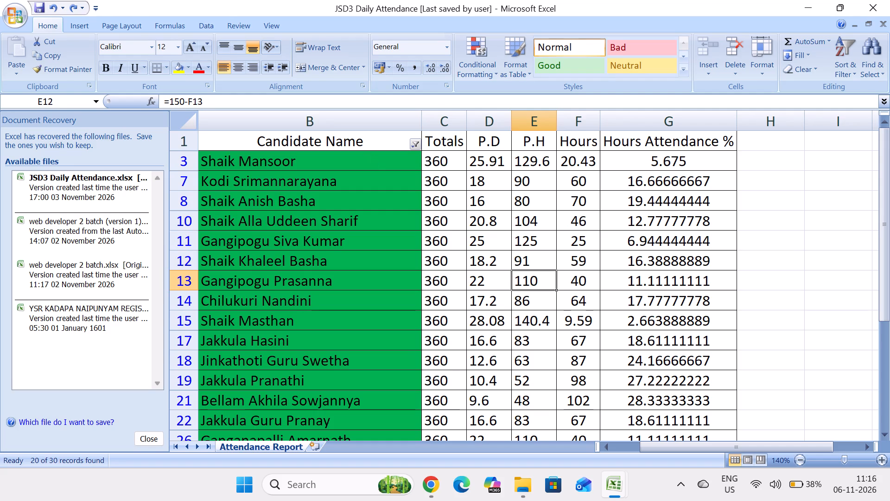
key(Down)
key(Down)
key(Down)
key(Down)
key(Down)
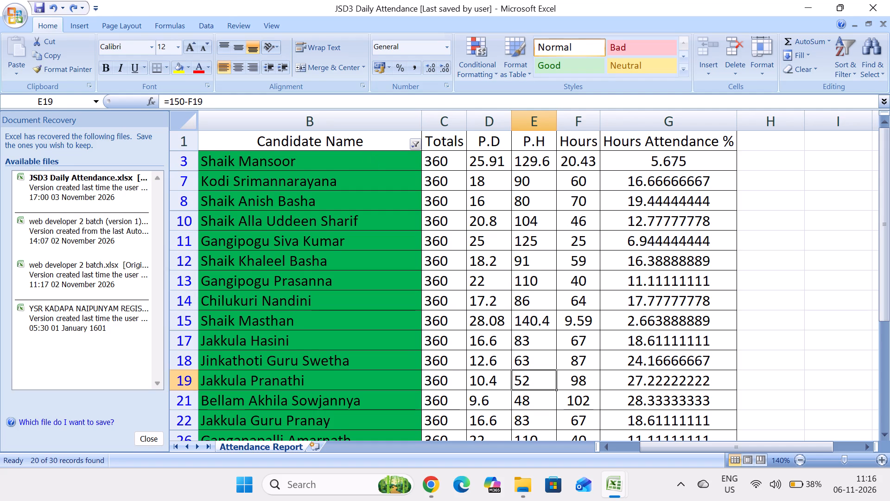
key(Down)
key(Down)
key(Down)
key(Down)
key(Down)
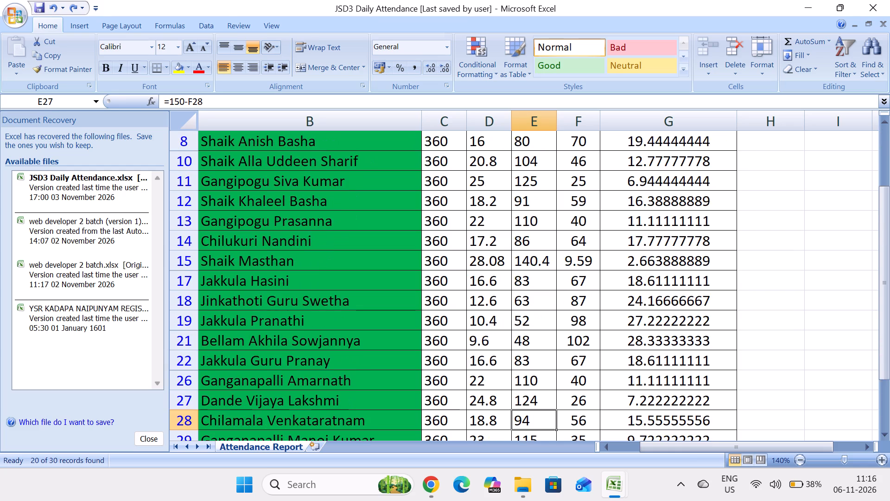
key(Down)
key(Down)
key(Down)
key(Down)
Review the green-highlighted candidates' P.H values from the last candidate in row 31 back up to row 3.
key(Up)
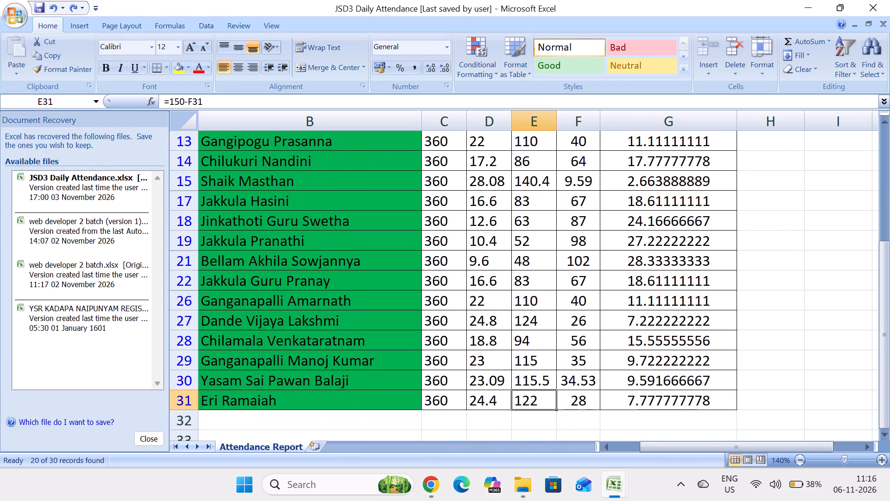
key(Up)
key(Up)
key(Up)
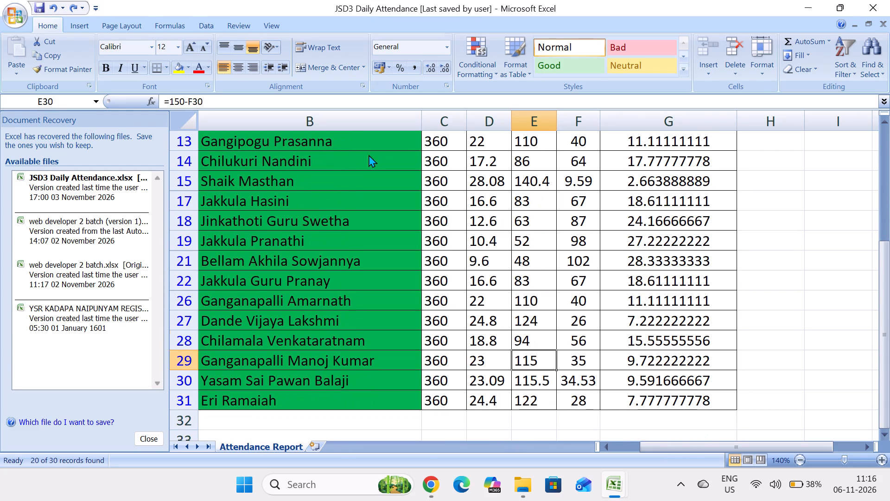
key(Up)
key(Up)
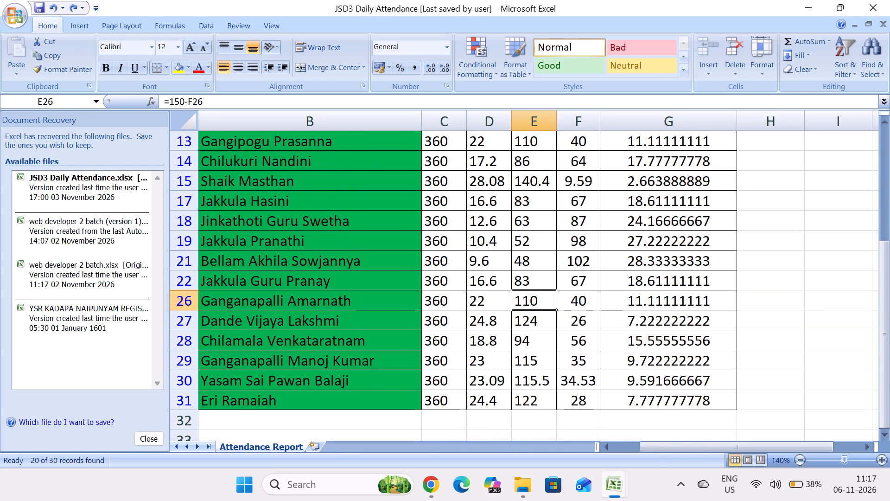
key(Up)
key(Up)
key(Up)
key(Up)
key(Up)
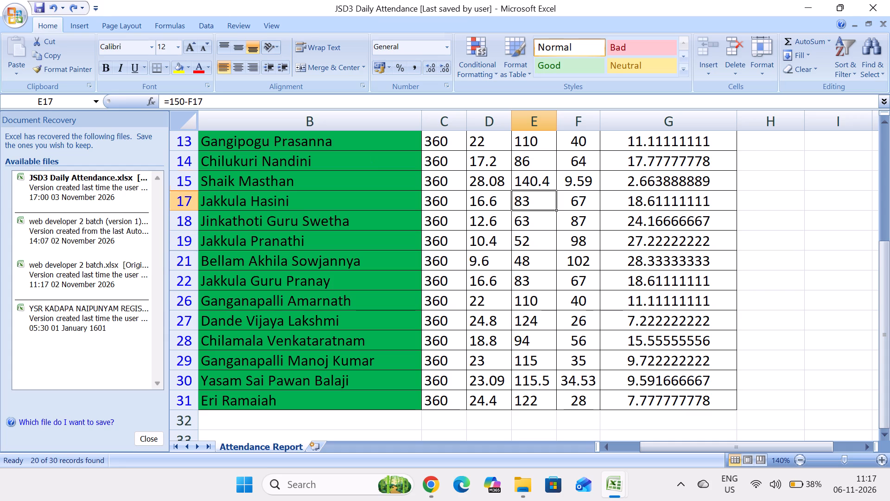
key(Up)
key(Up)
key(Up)
key(Up)
key(Up)
key(Up)
key(Up)
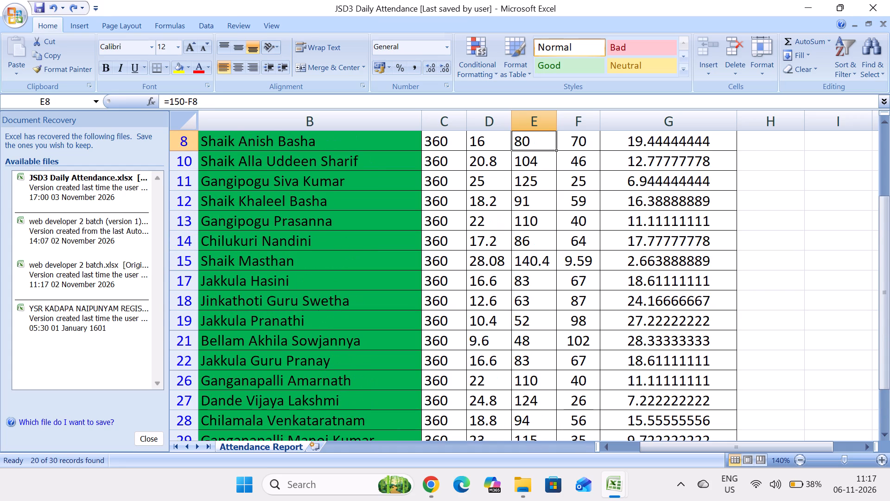
key(Up)
key(Up)
key(Up)
key(Up)
key(Down)
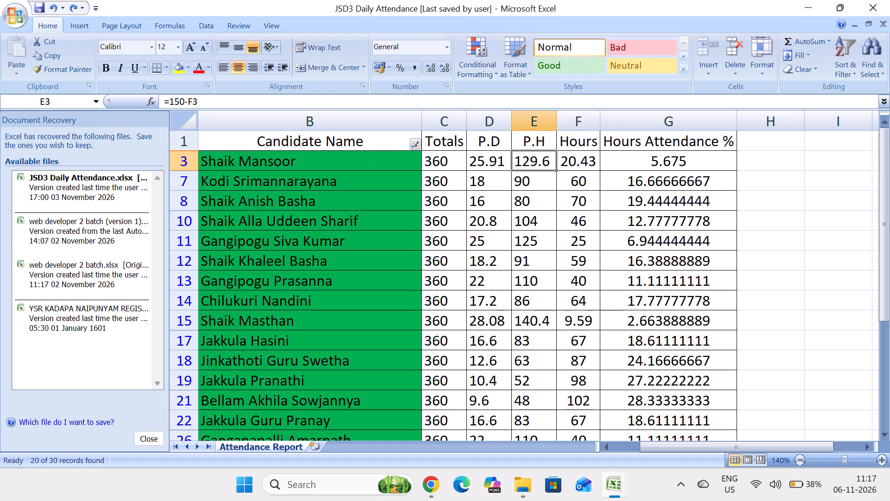
Go through the green-highlighted candidates' Hours values from row 3 down to the last candidate in row 31.
click(591, 158)
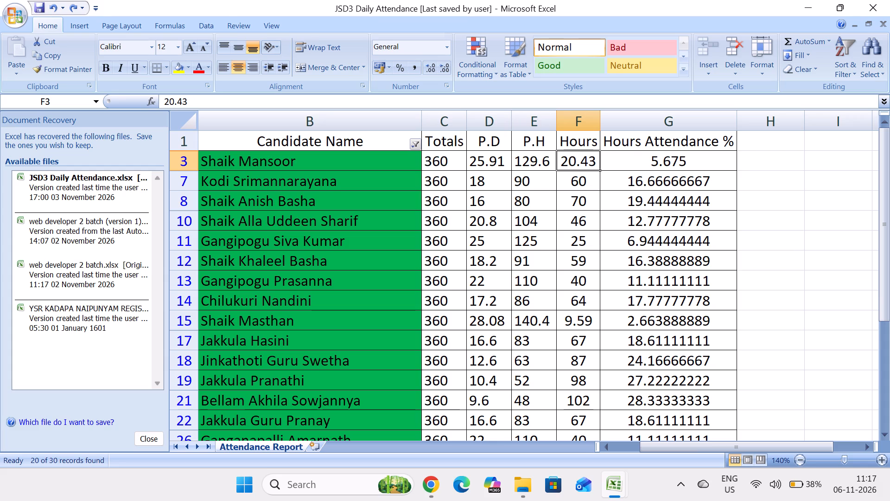
key(Down)
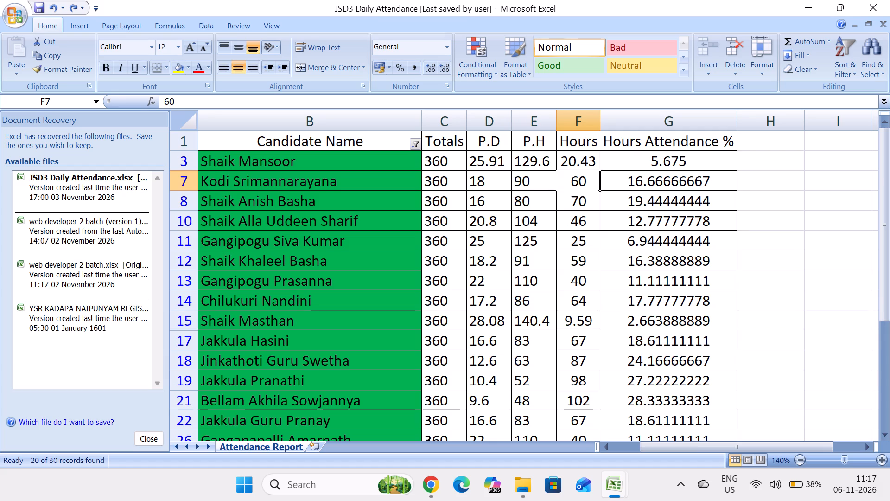
key(Down)
key(Down)
key(Down)
key(Down)
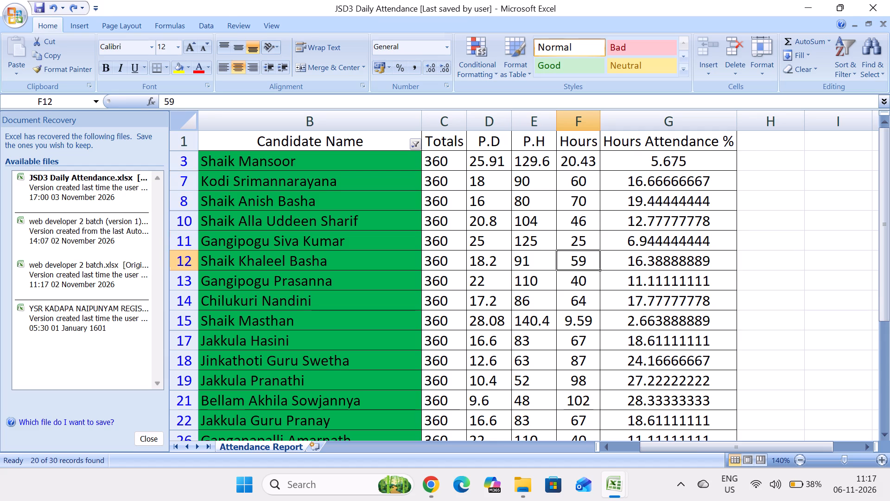
key(Down)
key(Down)
key(Down)
key(Down)
key(Down)
key(Down)
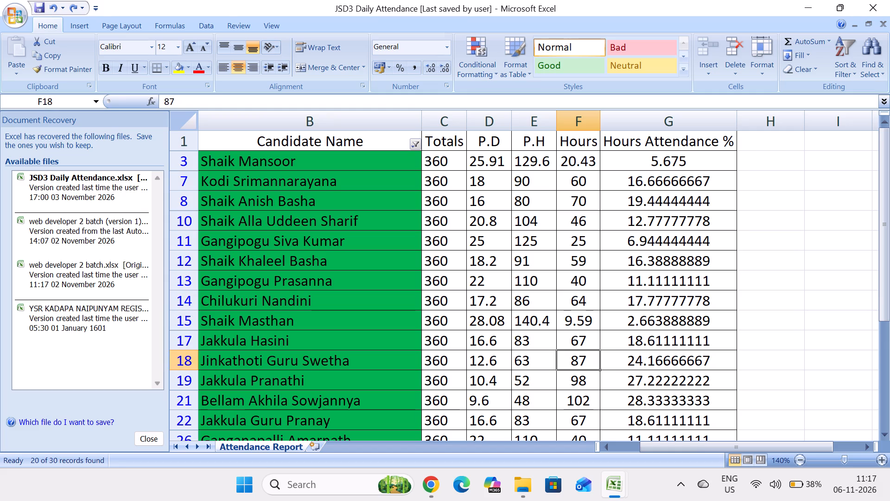
key(Down)
key(Down)
key(Down)
key(Down)
key(Down)
key(Down)
key(Down)
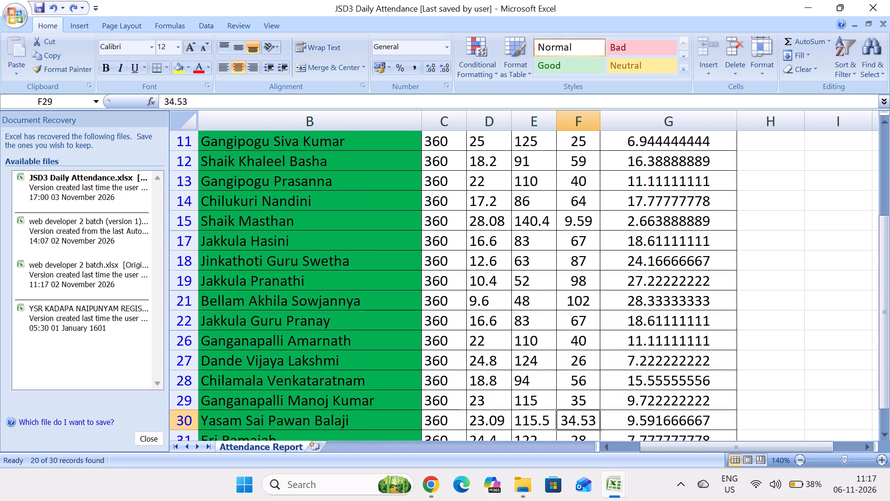
key(Down)
key(Down)
Review the green-highlighted candidates' Hours values from row 31 back up to the first candidates in rows 3 and 7.
key(Up)
key(Up)
key(Up)
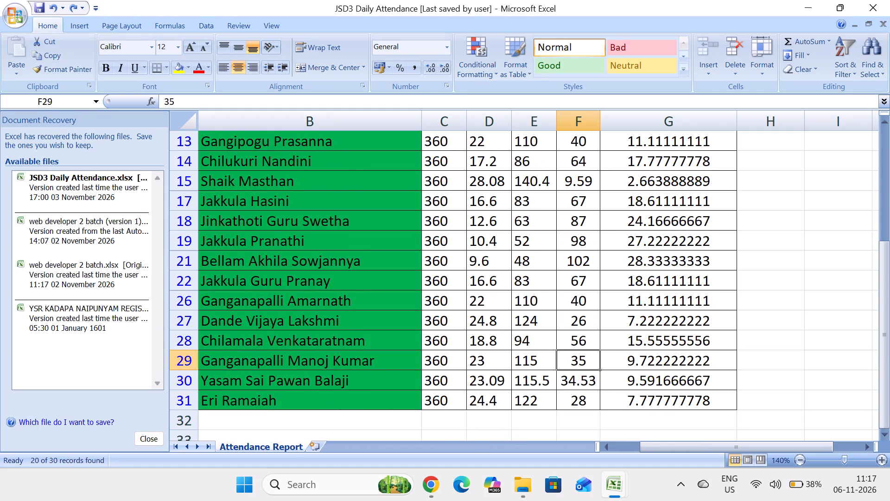
key(Up)
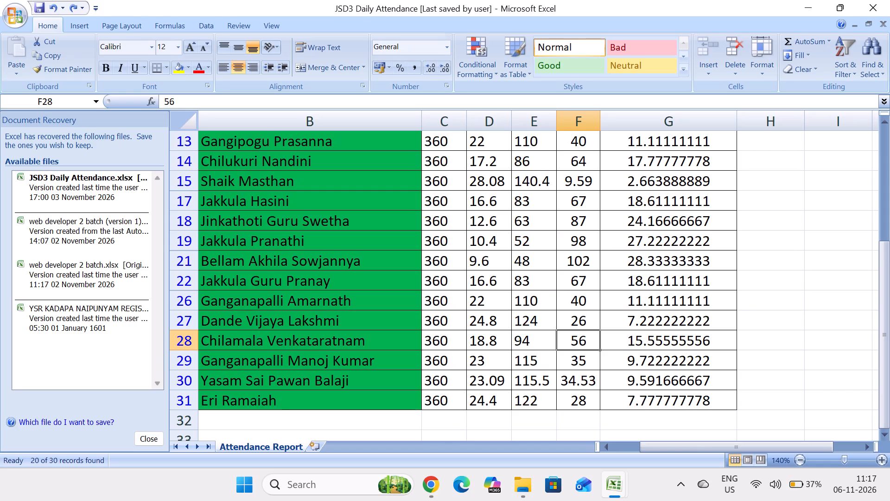
key(Up)
key(Up)
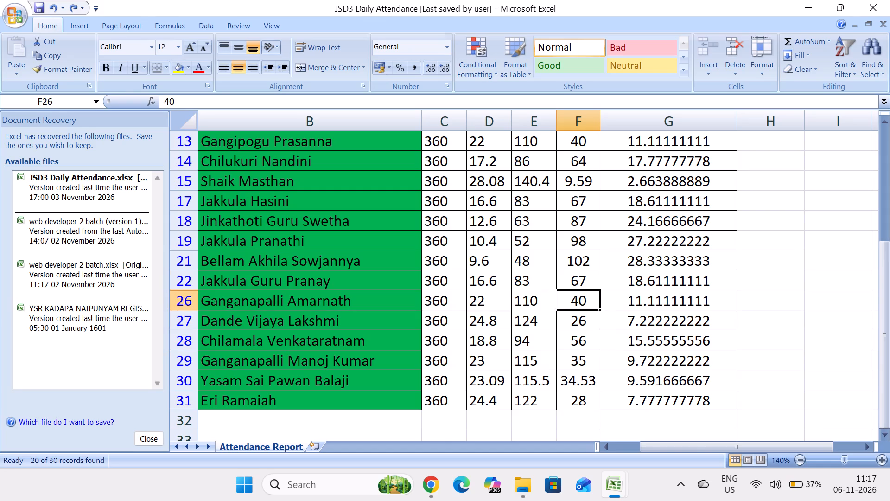
key(Up)
key(Up)
key(Up)
key(Up)
key(Up)
key(Up)
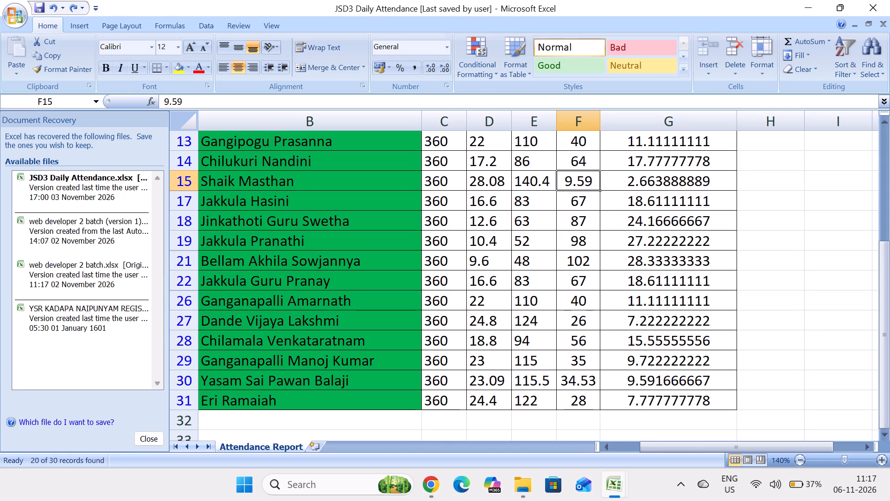
key(Up)
key(Up)
key(Up)
key(Up)
key(Up)
key(Up)
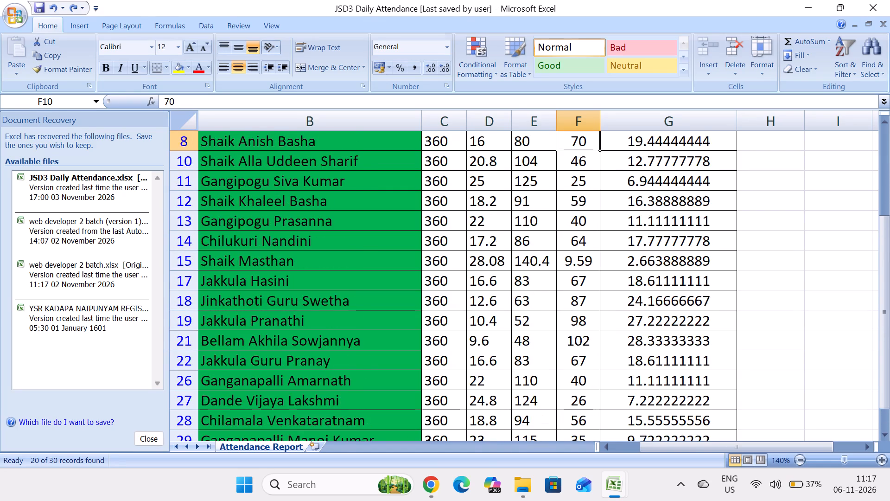
key(Up)
key(Up)
key(Up)
key(Up)
key(Down)
key(Down)
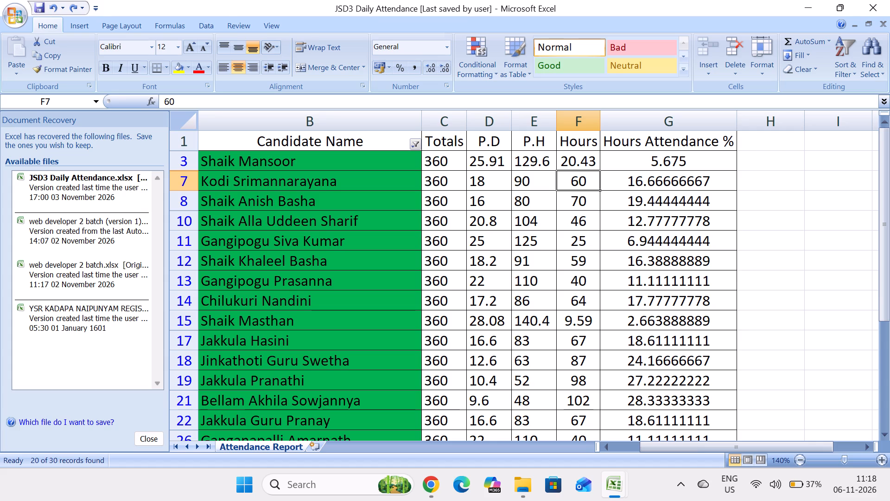
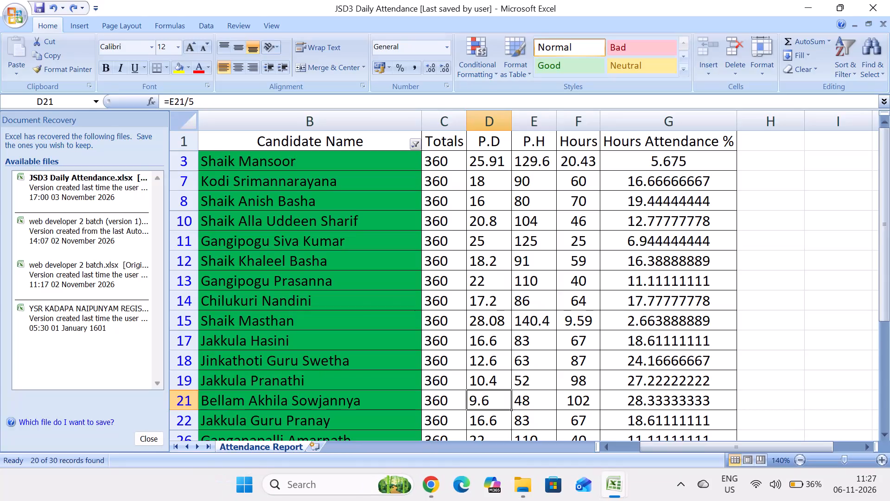
Review the green-highlighted candidates' Hours values again, from row 13 down to row 19.
click(585, 270)
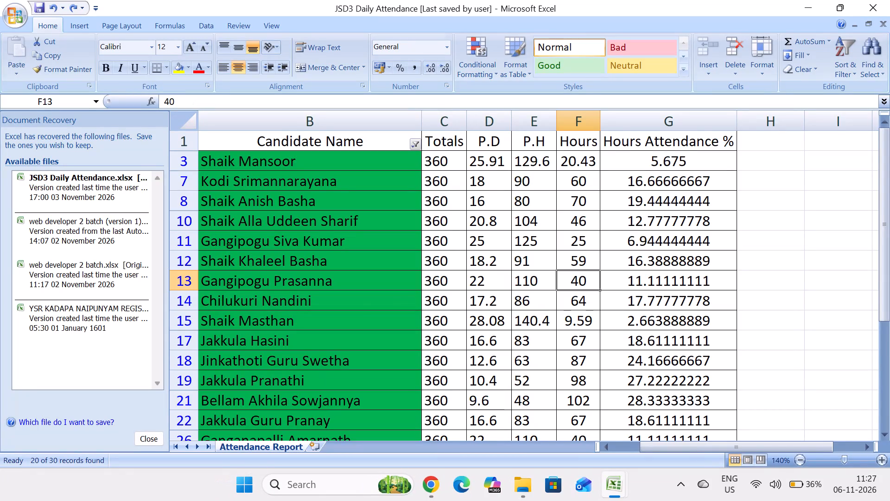
key(Down)
key(Down)
key(Down)
key(Down)
key(Down)
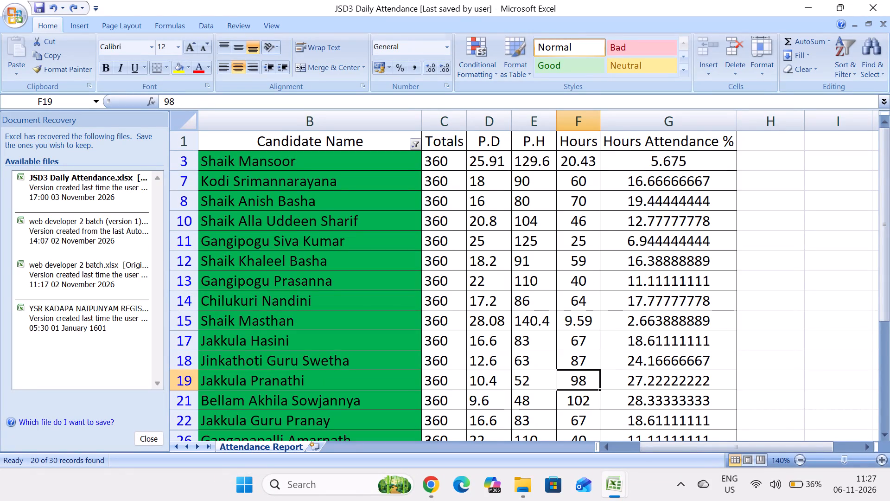
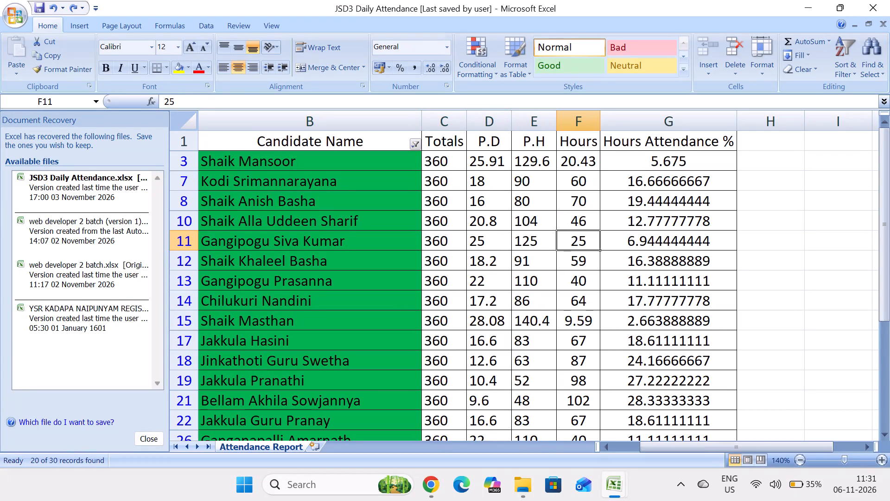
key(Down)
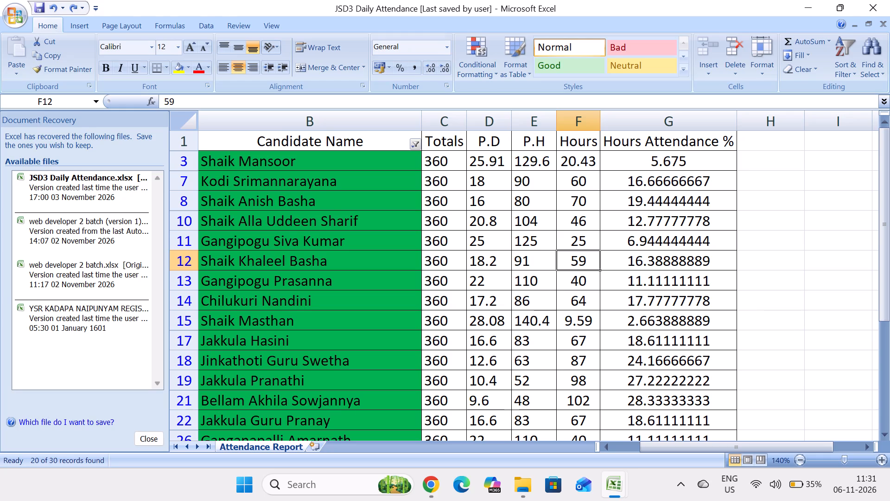
Review the green-highlighted candidates' Hours values from row 12 up to row 3.
key(Up)
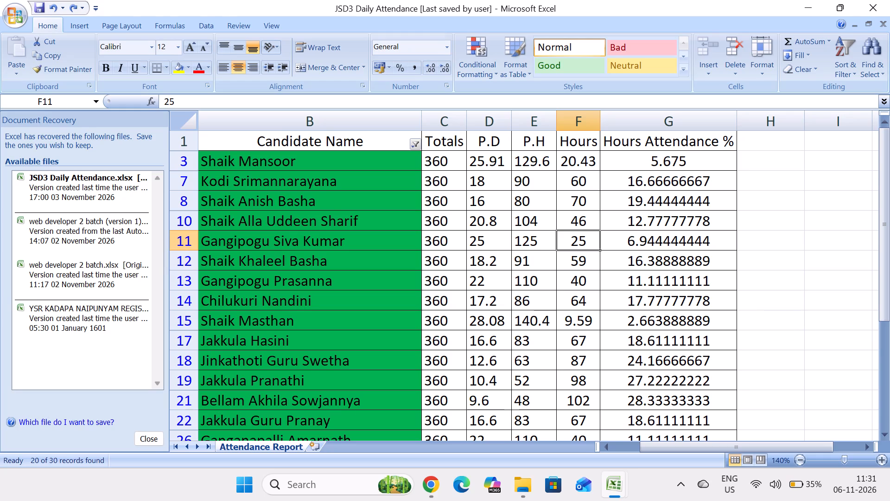
key(Up)
key(Up)
key(Up)
key(Up)
key(Up)
key(Down)
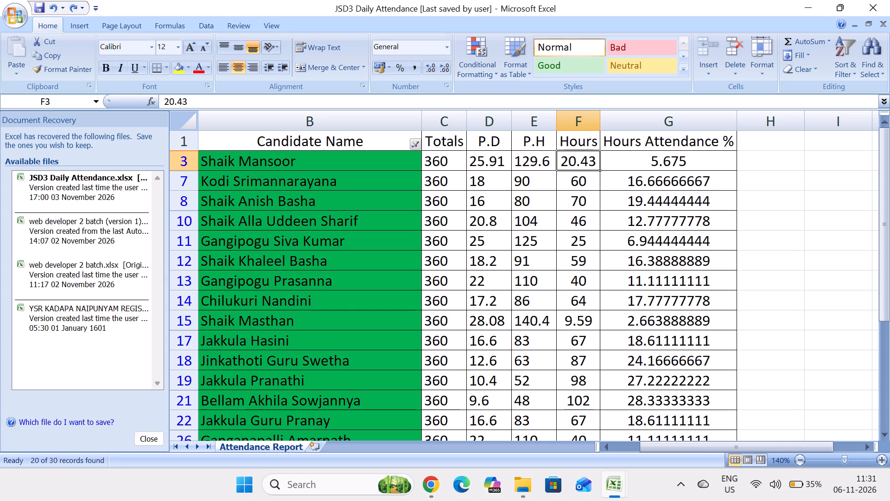
key(Down)
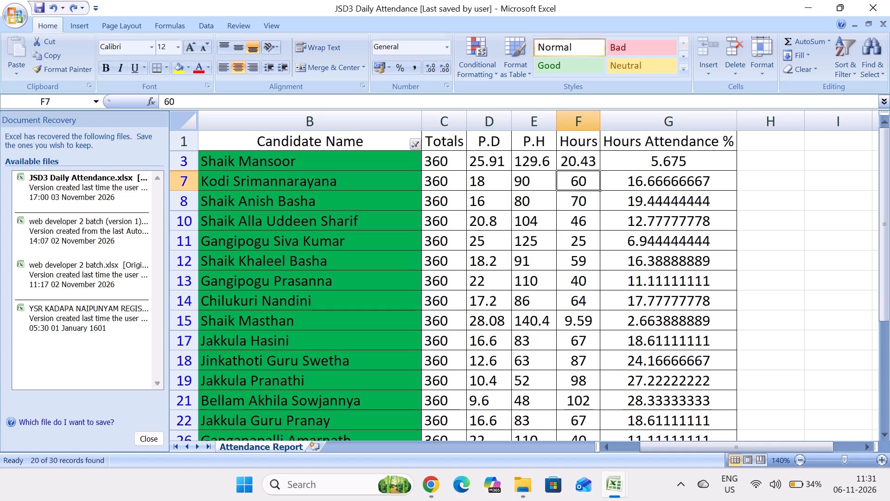
key(Up)
Review the Hours values of the green-highlighted candidates from row 3 down to row 26.
key(Down)
key(Down)
key(Down)
key(Down)
key(Down)
key(Down)
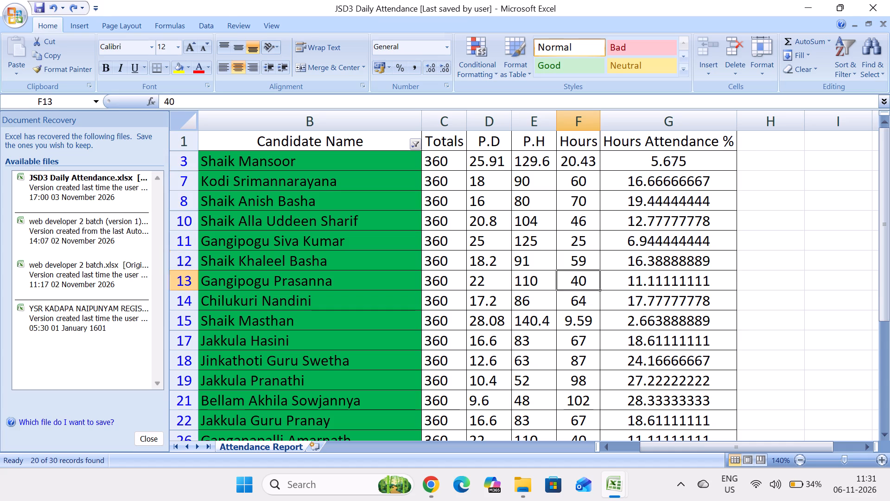
key(Down)
key(Down)
key(Down)
key(Down)
key(Down)
key(Down)
key(Down)
key(Down)
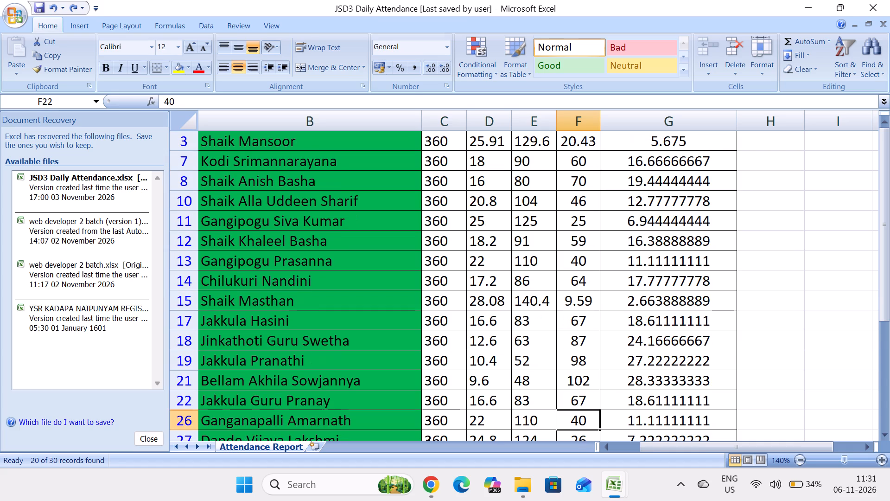
Recheck the Hours values between rows 26 and 15, continuing down to row 28.
key(Up)
key(Up)
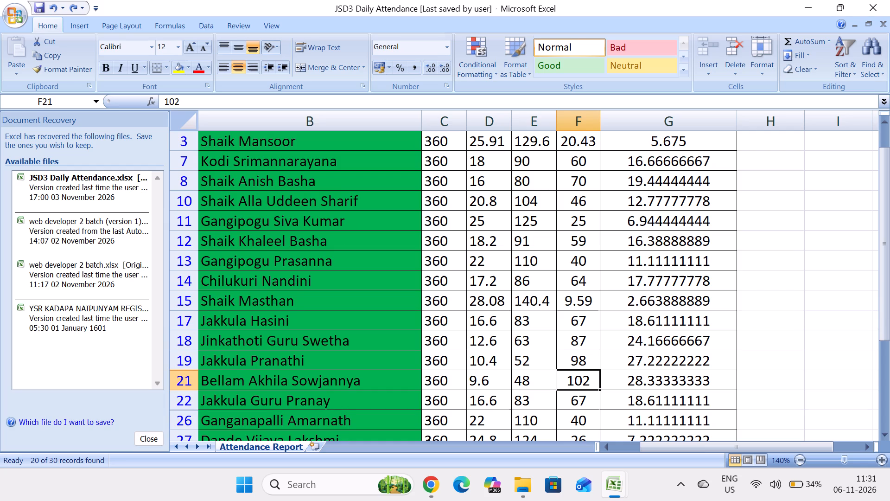
key(Up)
key(Up)
key(Up)
key(Up)
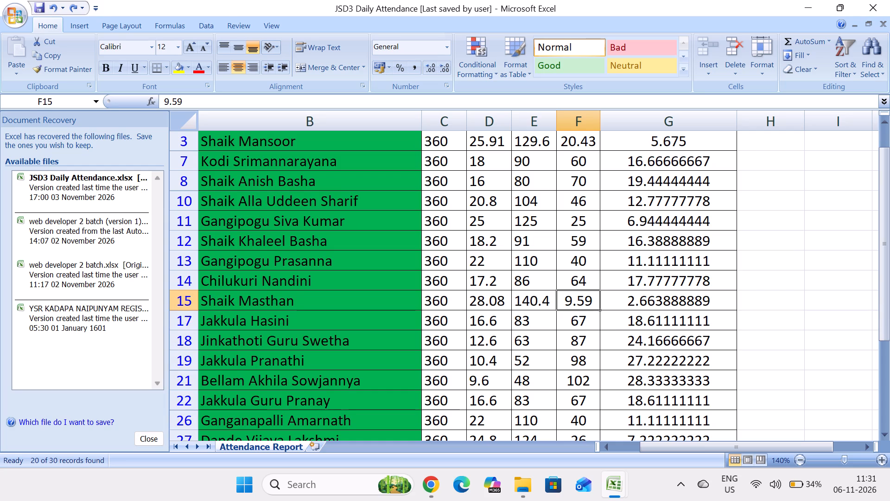
key(Down)
key(Down)
key(Down)
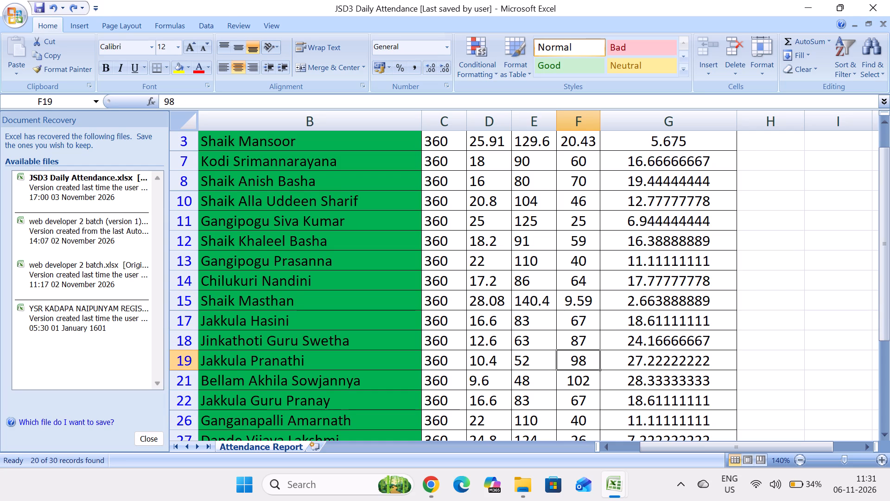
key(Down)
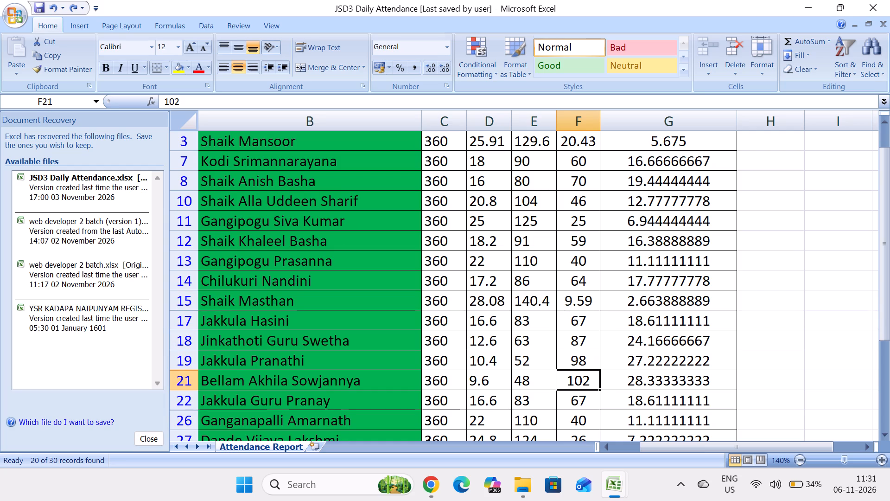
key(Down)
key(Down)
key(Down)
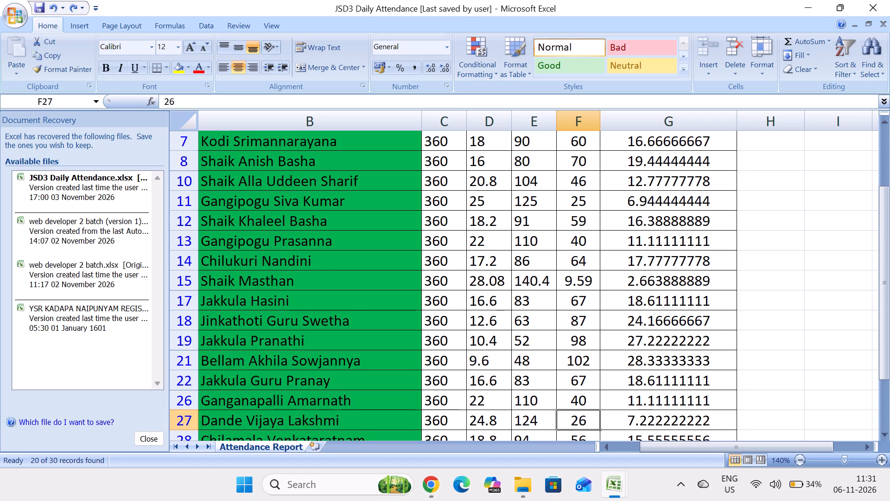
key(Down)
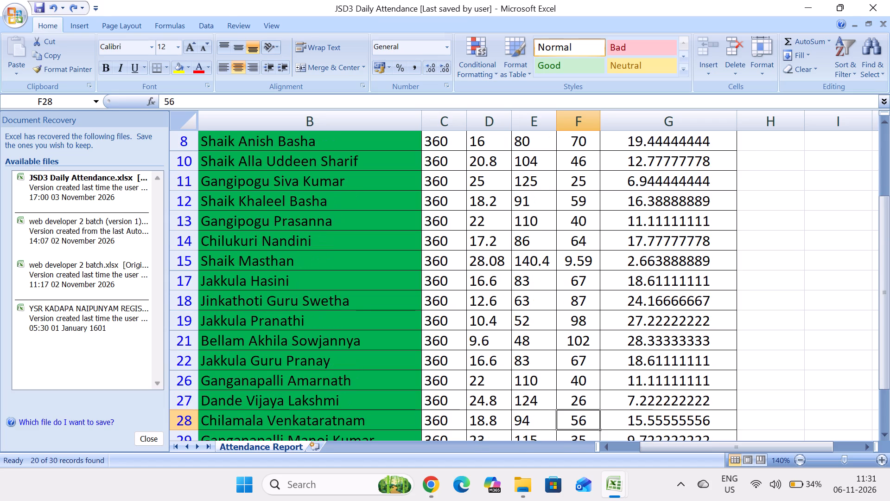
Review the Hours values from row 28 back up to the column header.
key(Up)
key(Up)
key(Up)
key(Up)
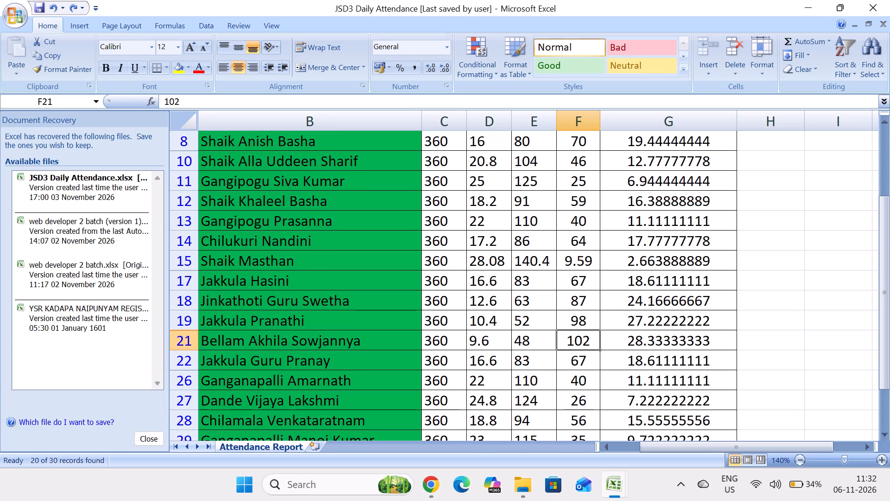
key(Up)
key(Up)
key(Up)
key(Up)
key(Up)
key(Up)
key(Up)
key(Up)
key(Up)
key(Up)
key(Up)
key(Up)
key(Up)
key(Up)
key(Up)
key(Up)
key(Up)
key(Up)
key(Up)
key(Up)
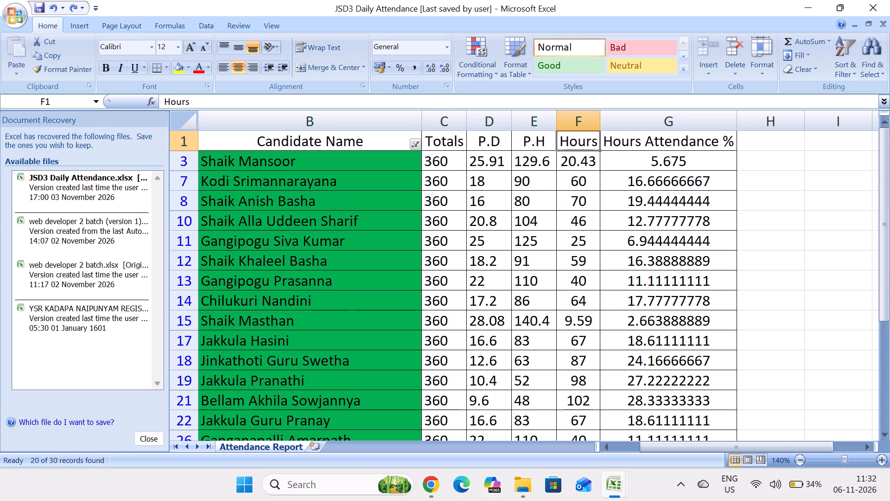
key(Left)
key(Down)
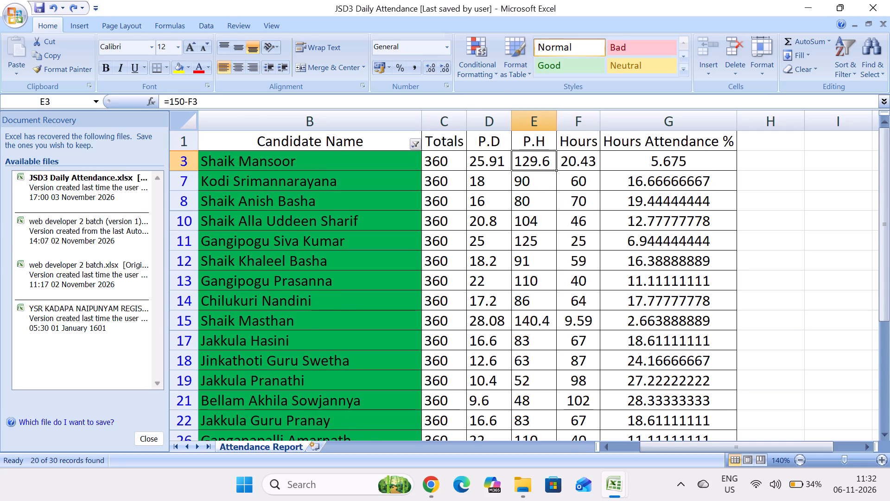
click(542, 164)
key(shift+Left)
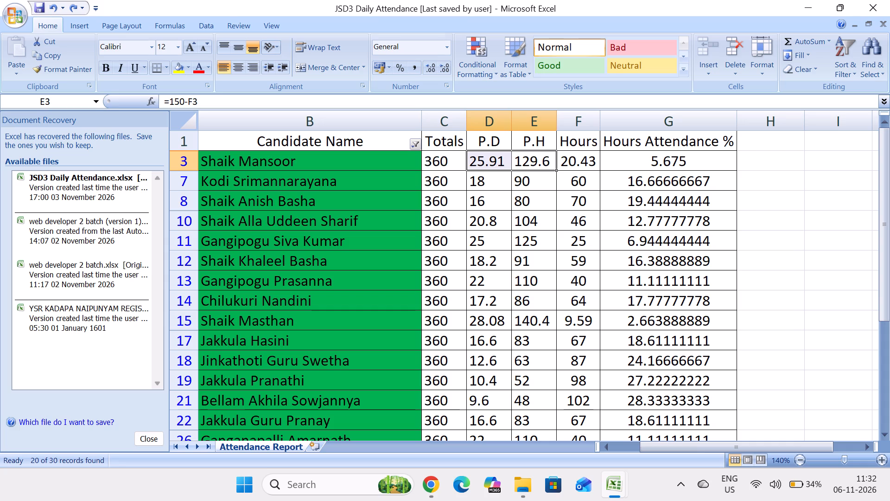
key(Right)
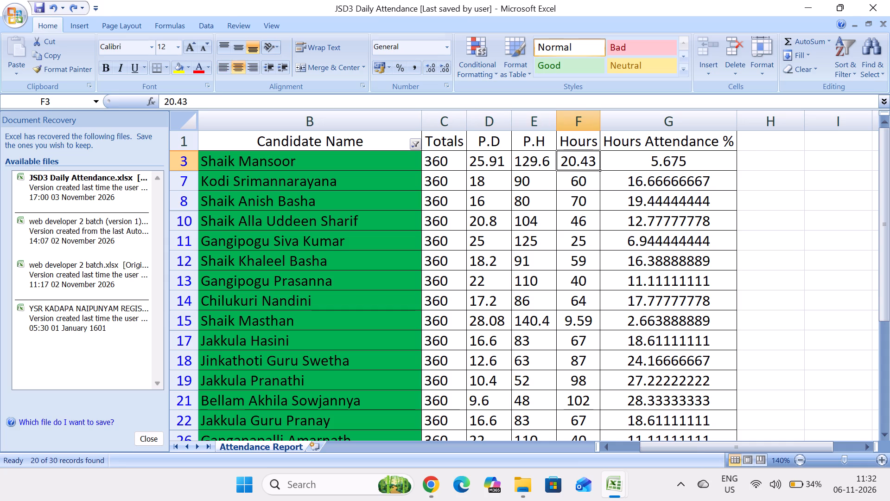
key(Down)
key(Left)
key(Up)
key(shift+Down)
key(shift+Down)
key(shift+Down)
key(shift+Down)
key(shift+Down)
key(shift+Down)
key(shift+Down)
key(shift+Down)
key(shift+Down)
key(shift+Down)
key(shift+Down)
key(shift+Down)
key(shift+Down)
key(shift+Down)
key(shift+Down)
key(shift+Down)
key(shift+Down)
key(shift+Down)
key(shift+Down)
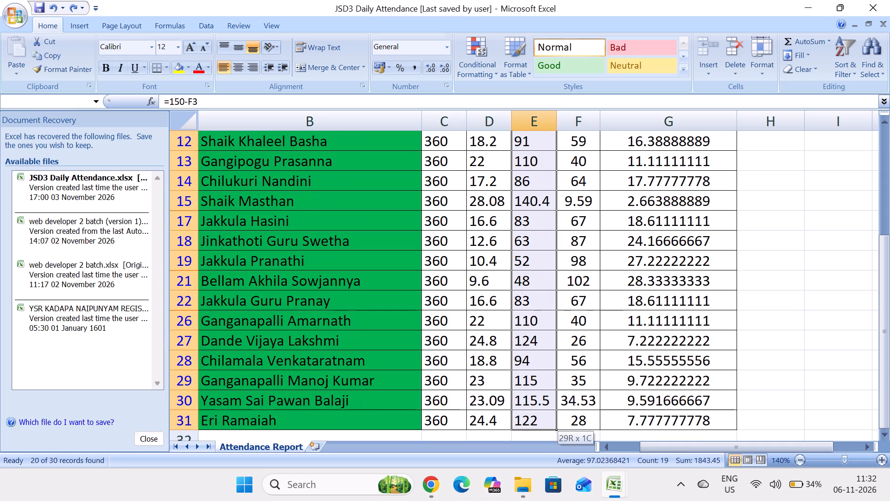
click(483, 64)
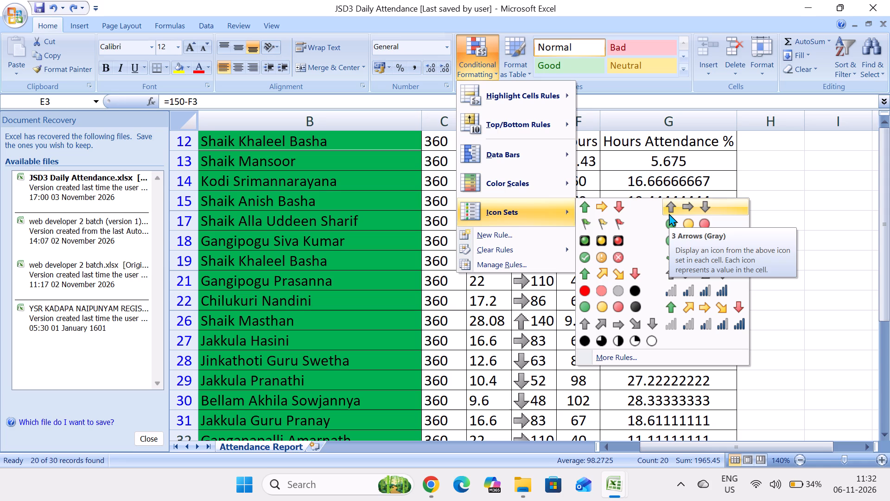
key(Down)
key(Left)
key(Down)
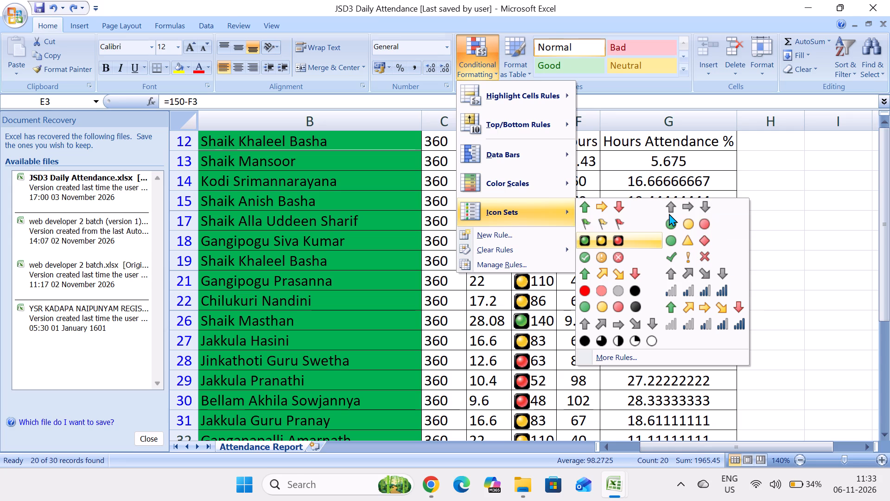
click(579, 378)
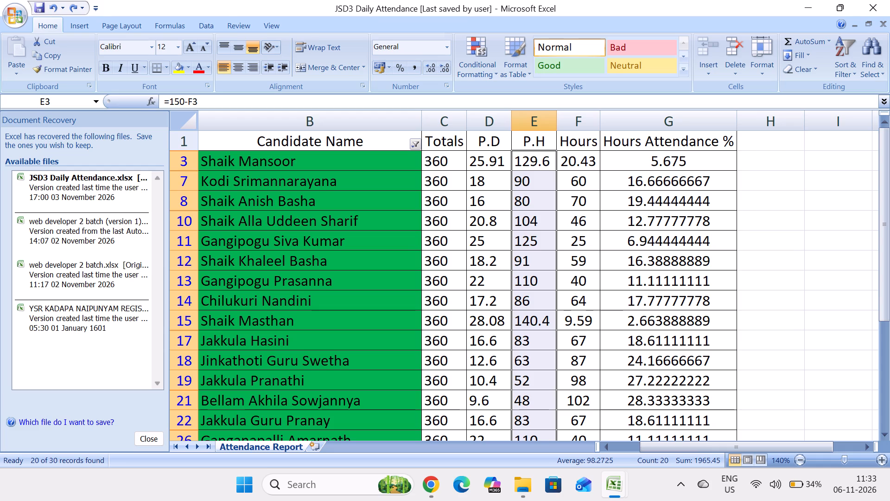
Review the Hours column for the green-highlighted candidates from row 3 down past the last record in row 31.
click(564, 168)
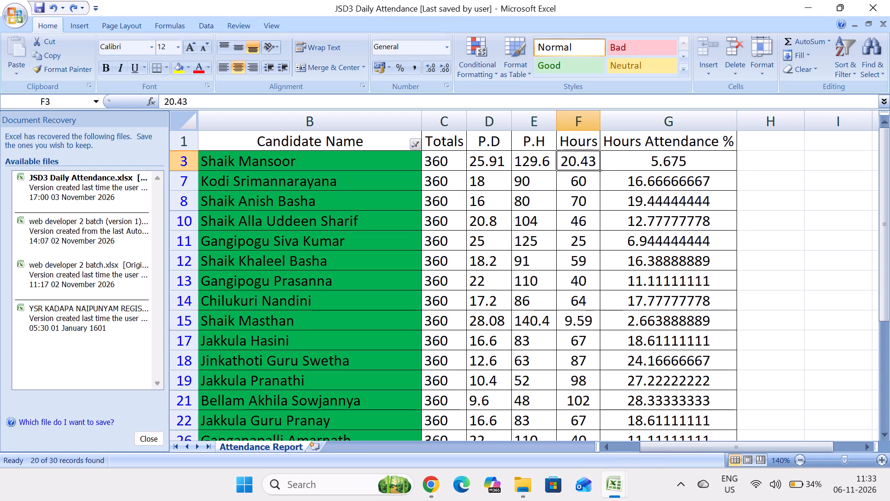
key(Down)
key(Down)
key(Down)
key(Down)
key(Down)
key(Down)
key(Down)
key(Down)
key(Down)
key(Down)
key(Down)
key(Down)
key(Down)
key(Down)
key(Down)
key(Down)
key(Down)
key(Down)
key(Down)
key(Down)
key(Down)
key(Down)
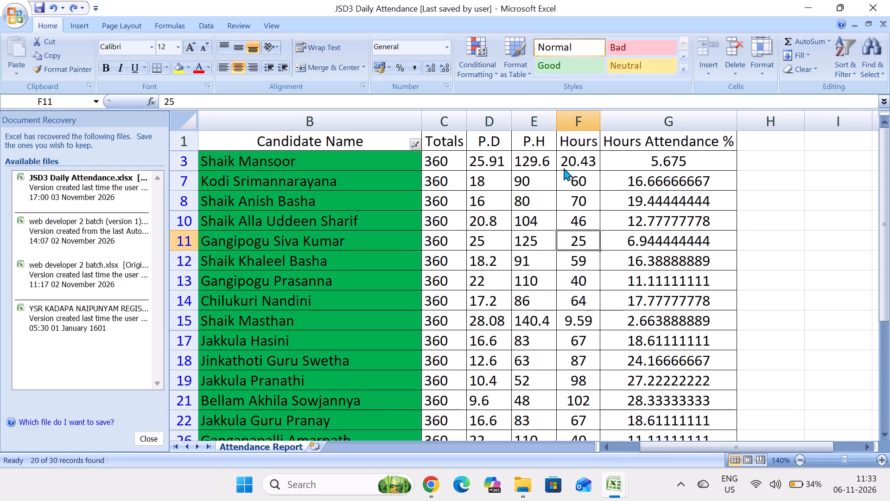
Review the Hours values again from the end of the list back up to row 3.
key(Up)
key(Up)
key(Up)
key(Up)
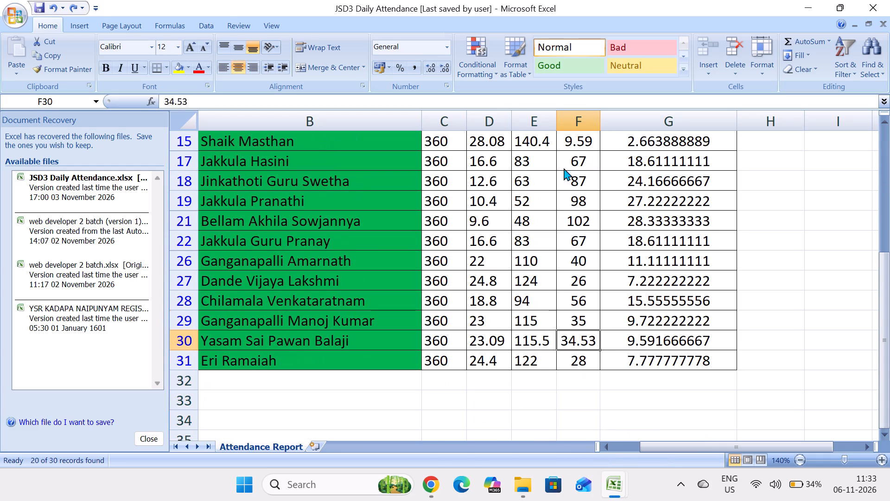
key(Up)
key(Up)
key(Up)
key(Up)
key(Up)
key(Up)
key(Up)
key(Up)
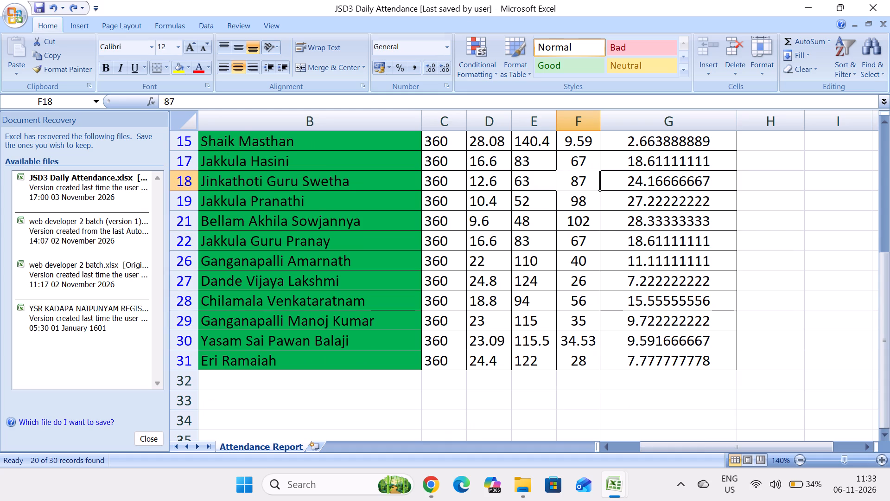
key(Up)
key(Up)
key(Up)
key(Up)
key(Up)
key(Up)
key(Up)
key(Up)
key(Up)
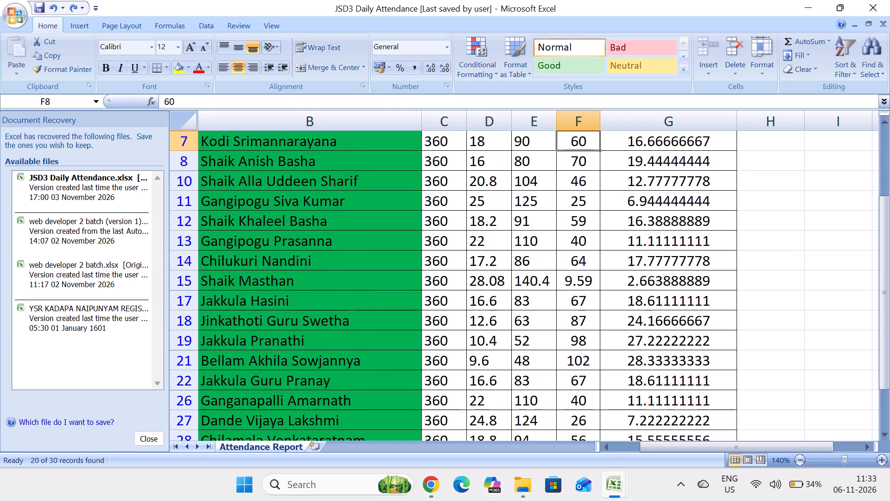
key(Up)
key(Up)
key(Down)
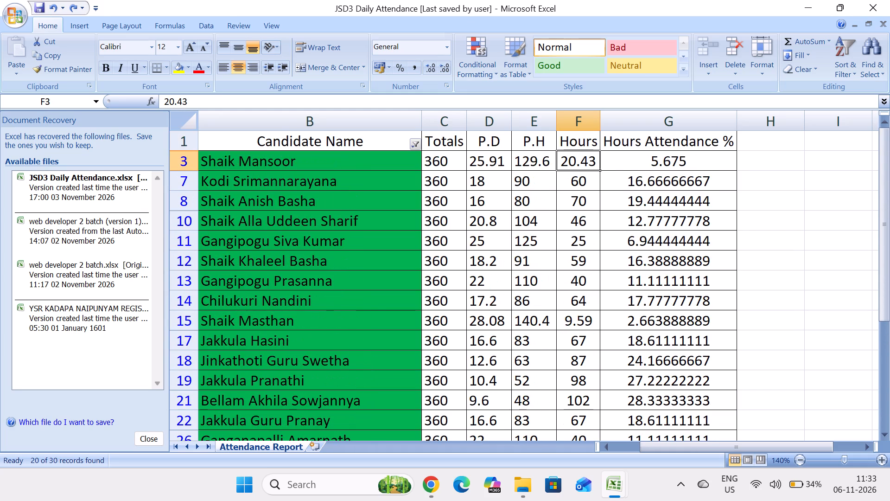
Apply the five coloured arrows icon set to the Hours Attendance % values from row 3 through row 31.
key(Right)
key(shift+Down)
key(shift+Down)
key(shift+Down)
key(shift+Down)
key(shift+Down)
key(shift+Down)
key(shift+Down)
key(shift+Down)
key(shift+Down)
key(shift+Down)
key(shift+Down)
key(shift+Down)
key(shift+Down)
key(shift+Down)
key(shift+Down)
key(shift+Down)
key(shift+Down)
key(shift+Down)
key(shift+Down)
key(shift+Down)
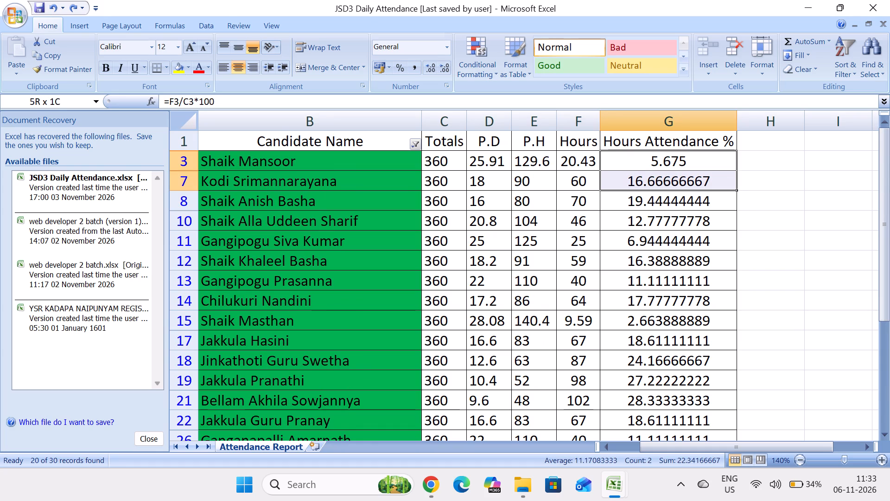
key(shift+Up)
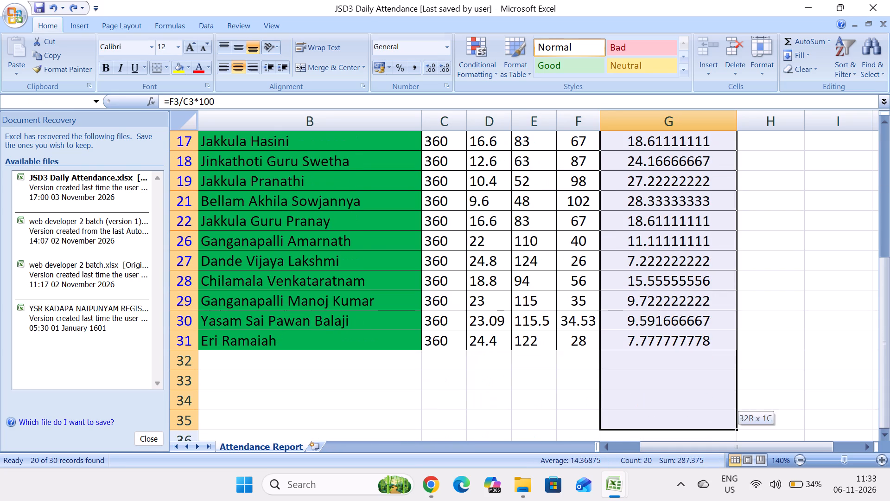
key(shift+Up)
key(shift+Up)
key(shift+Up)
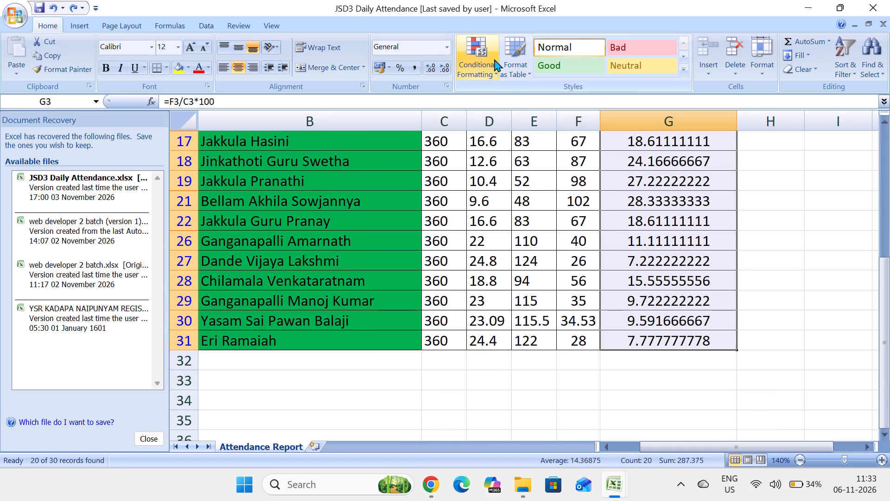
click(494, 59)
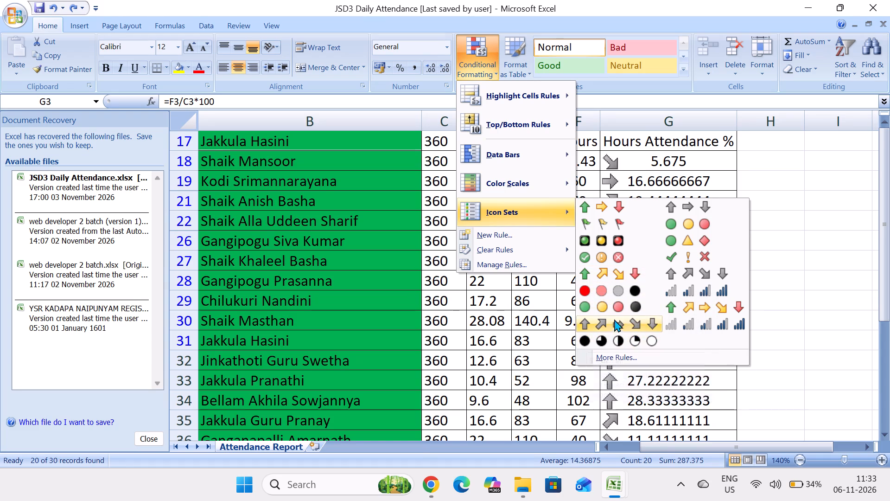
click(672, 312)
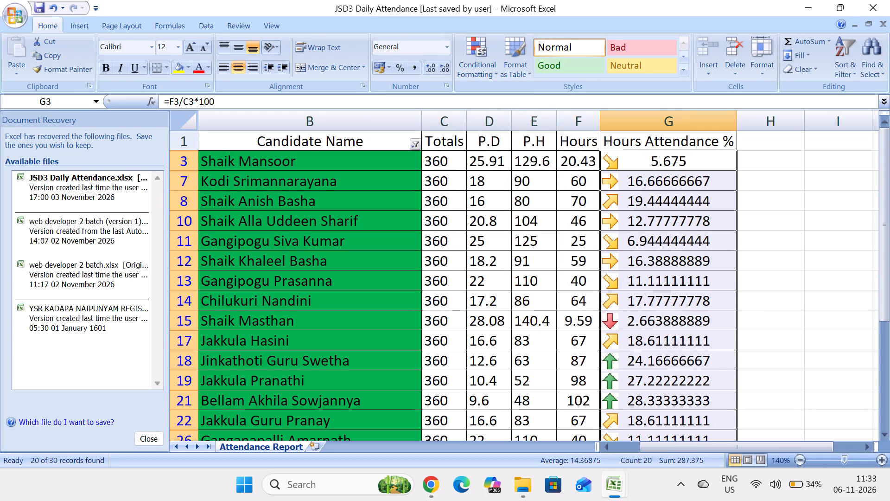
Review the arrow icons and Hours Attendance % values for the green-highlighted candidates from row 3 down to row 31.
click(615, 154)
key(Down)
key(Down)
key(Down)
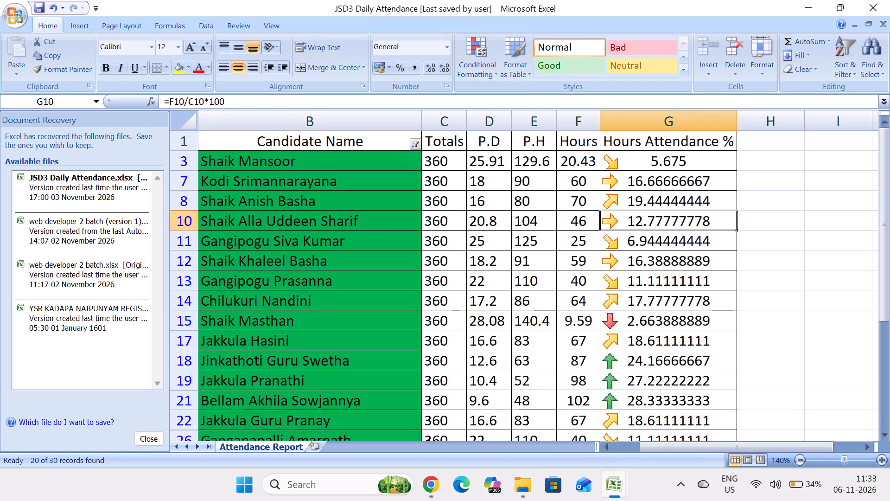
key(Down)
key(Up)
key(Up)
key(Down)
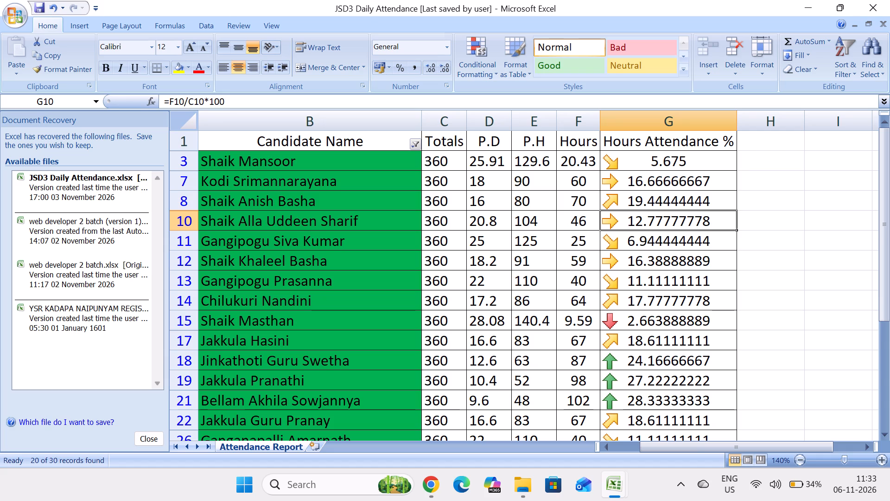
key(Down)
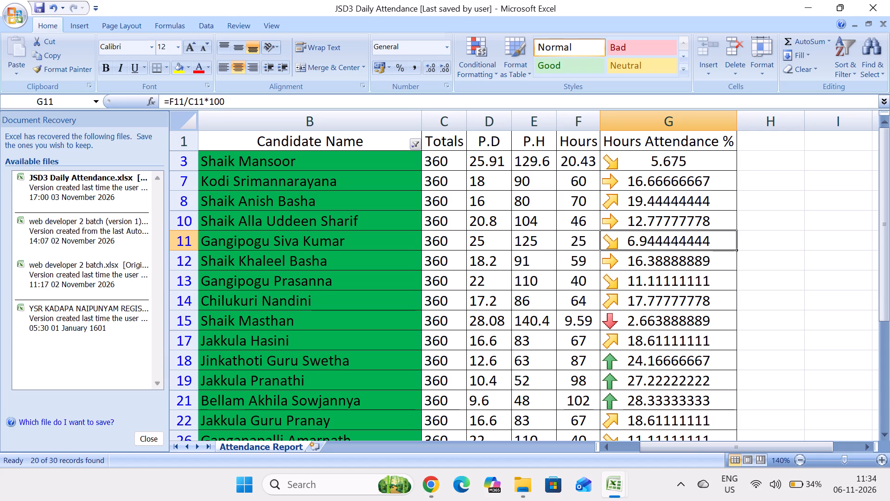
key(Down)
key(Down)
key(Down)
key(Down)
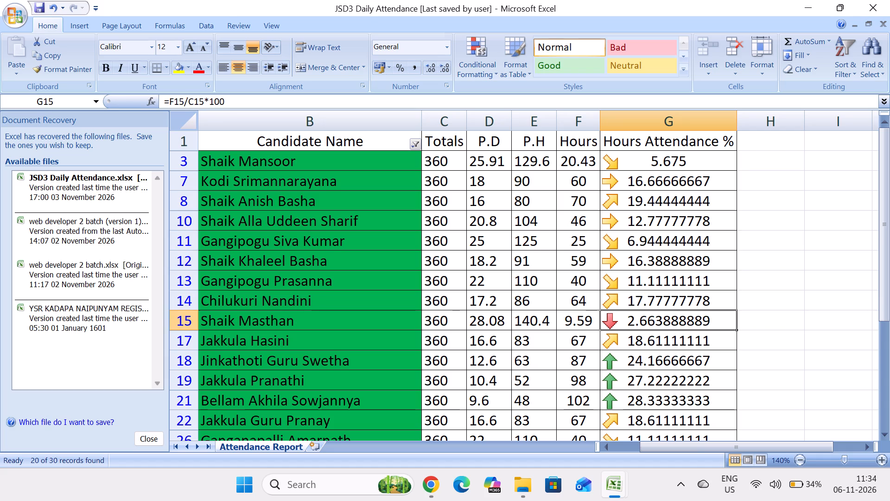
key(Down)
key(Down)
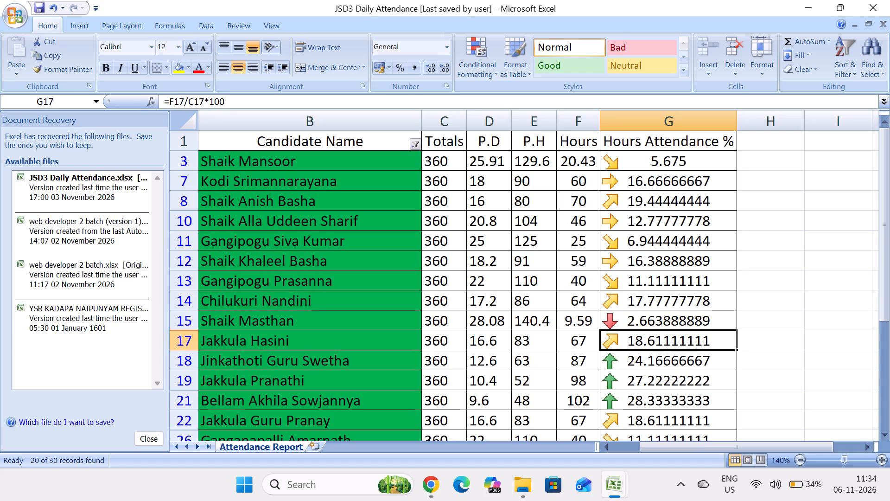
key(Down)
key(Down)
key(Down)
key(Down)
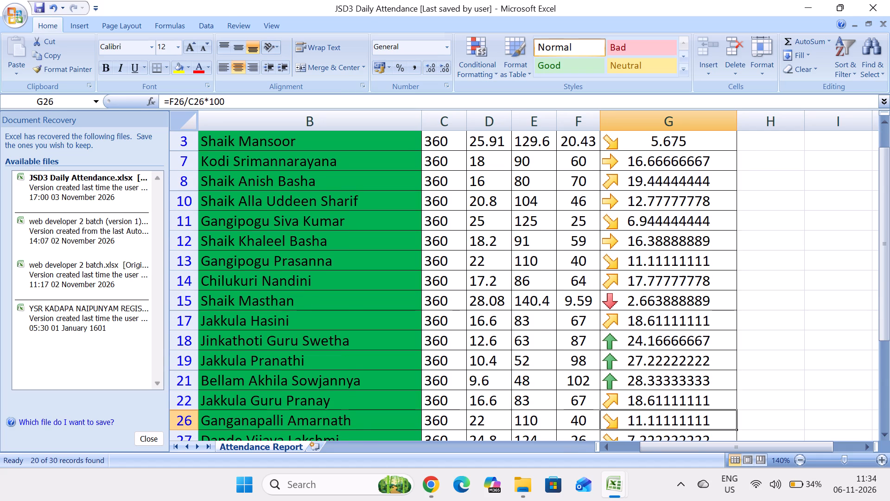
key(Down)
key(Down)
key(Down)
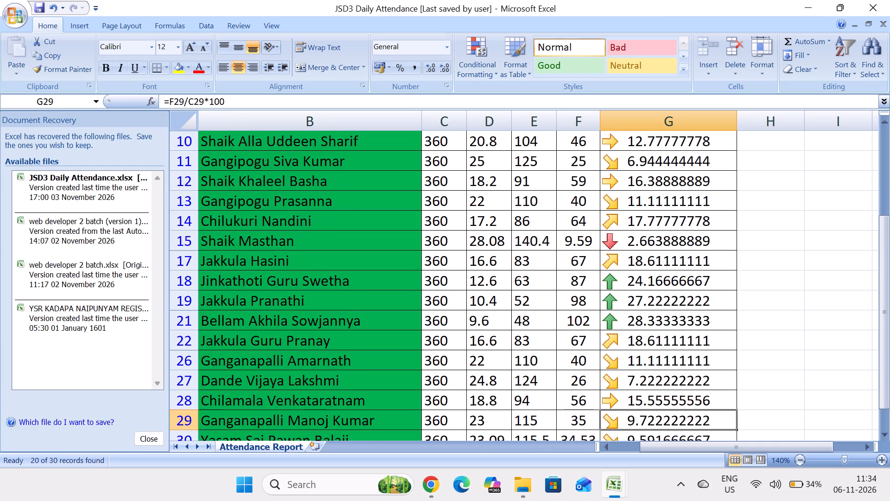
key(Down)
key(Down)
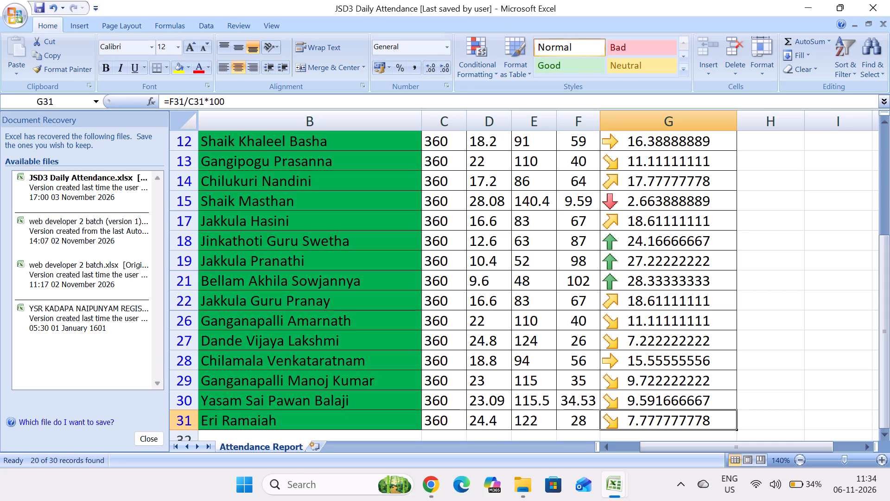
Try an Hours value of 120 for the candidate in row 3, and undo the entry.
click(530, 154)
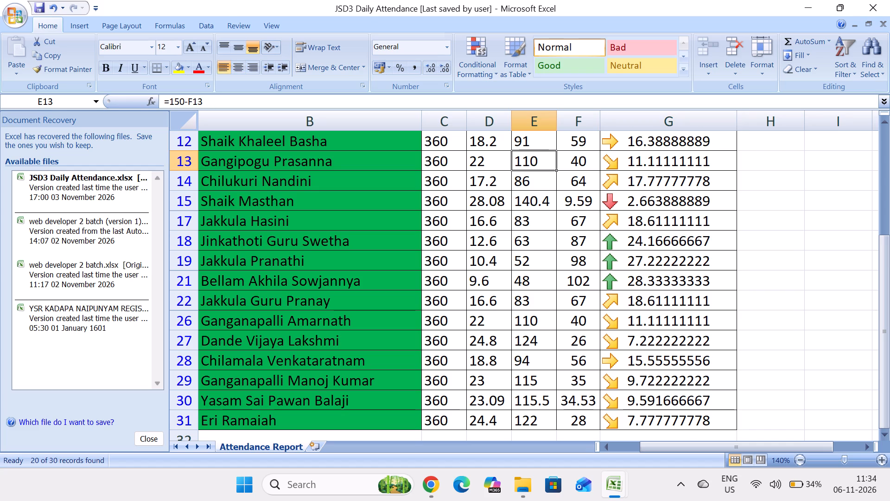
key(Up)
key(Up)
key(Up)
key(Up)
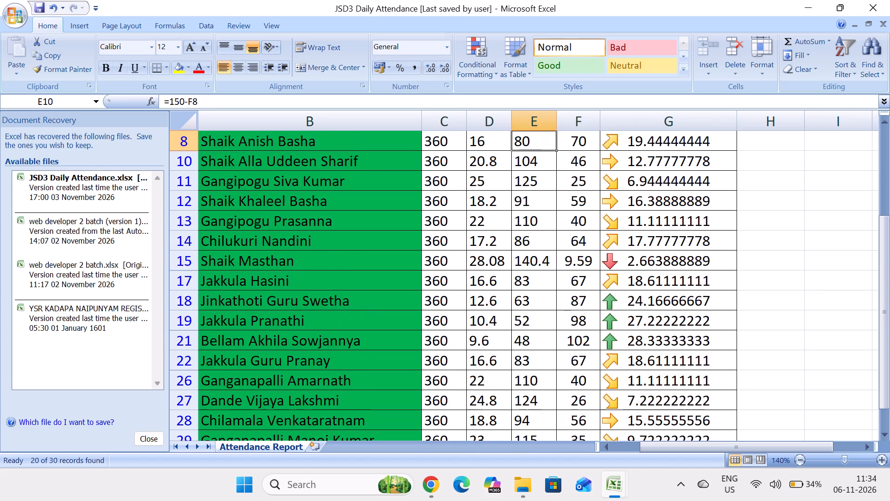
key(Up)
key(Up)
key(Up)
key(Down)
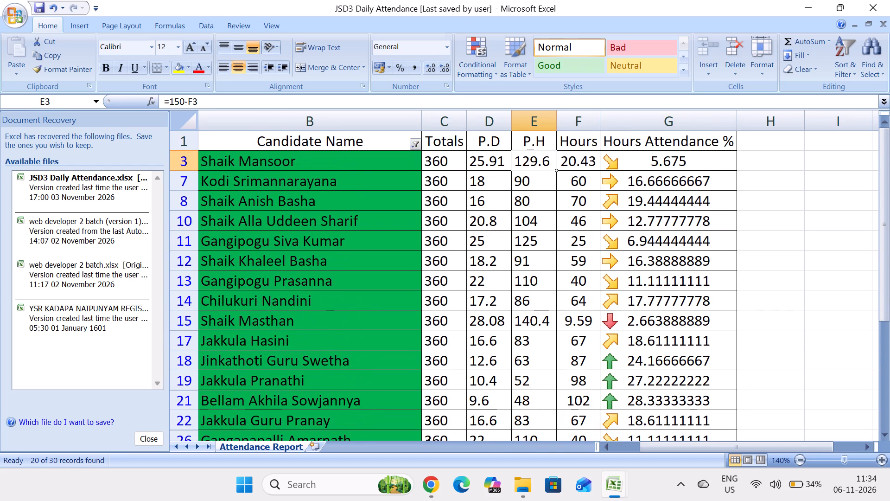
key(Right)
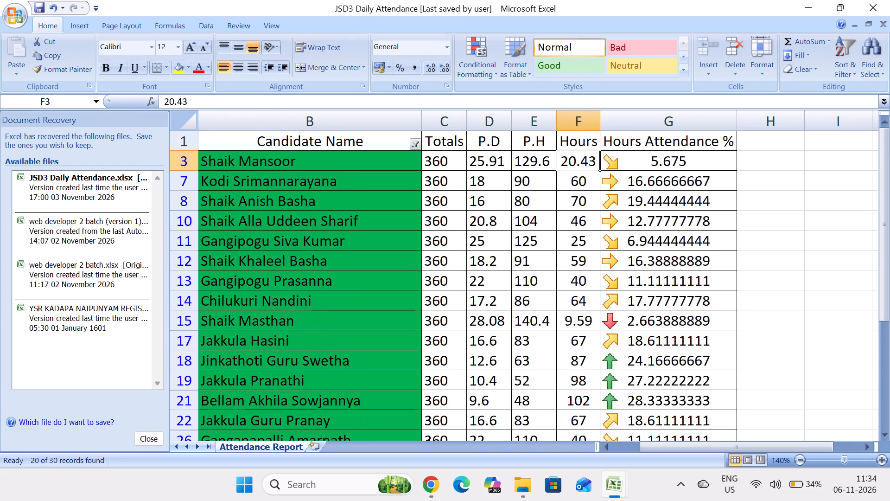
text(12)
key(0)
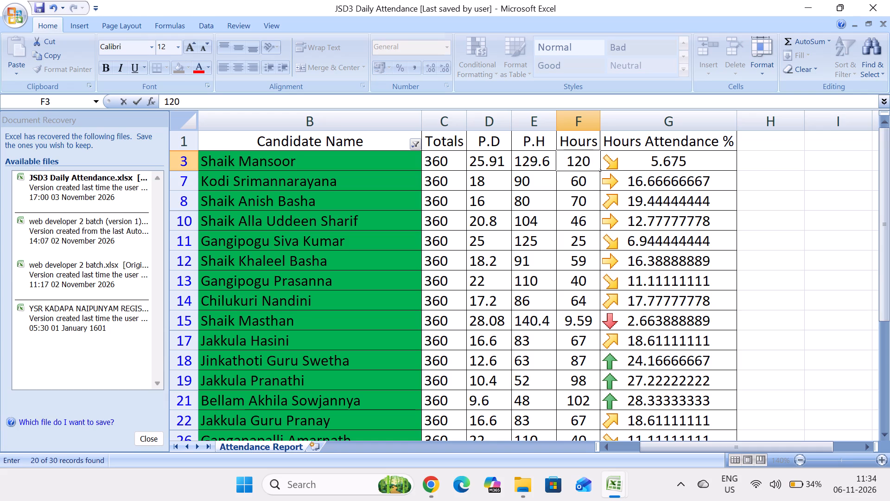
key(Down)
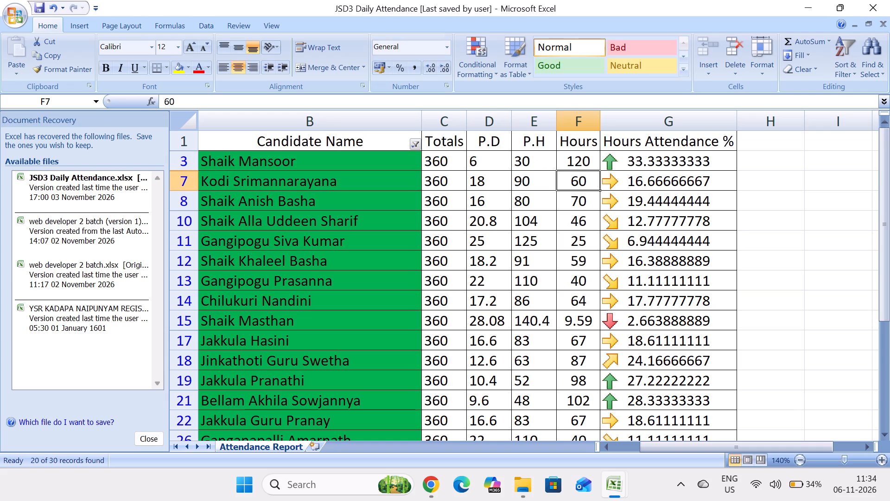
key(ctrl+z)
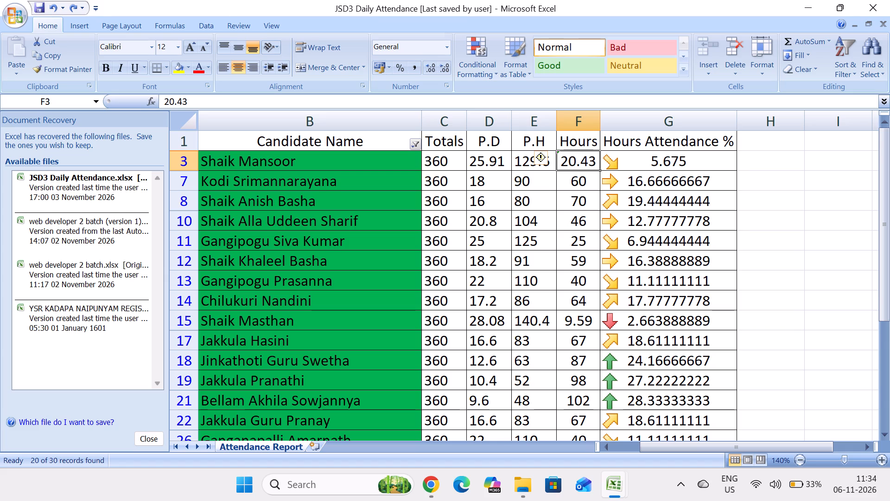
Review the Hours values for the green-highlighted candidates from row 3 down to row 21.
key(Down)
key(Down)
key(Down)
key(Down)
key(Down)
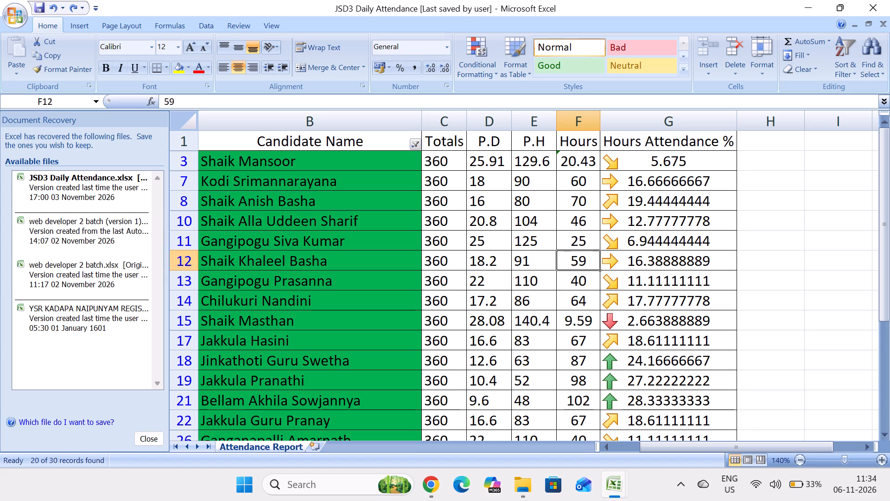
key(Down)
key(Down)
key(Down)
key(Down)
key(Down)
key(Down)
key(Down)
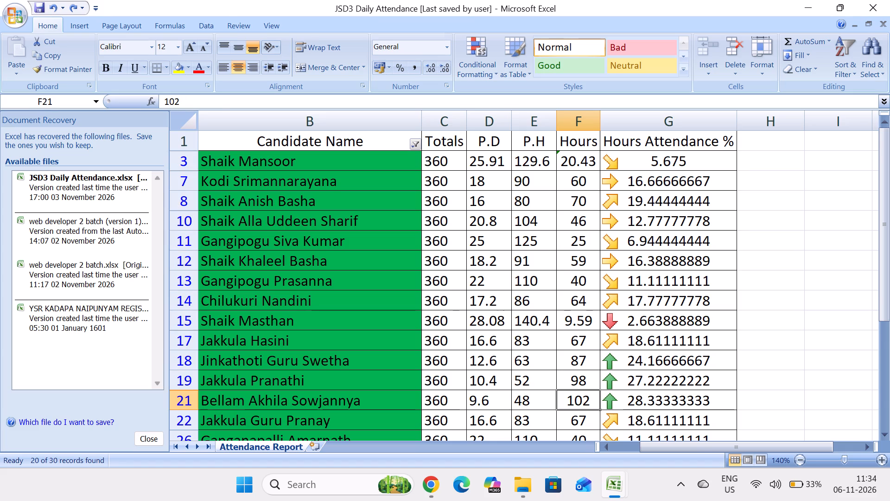
Review the Hours Attendance % values and their arrow icons from row 21 back up to the column header.
key(Right)
key(Up)
key(Up)
key(Up)
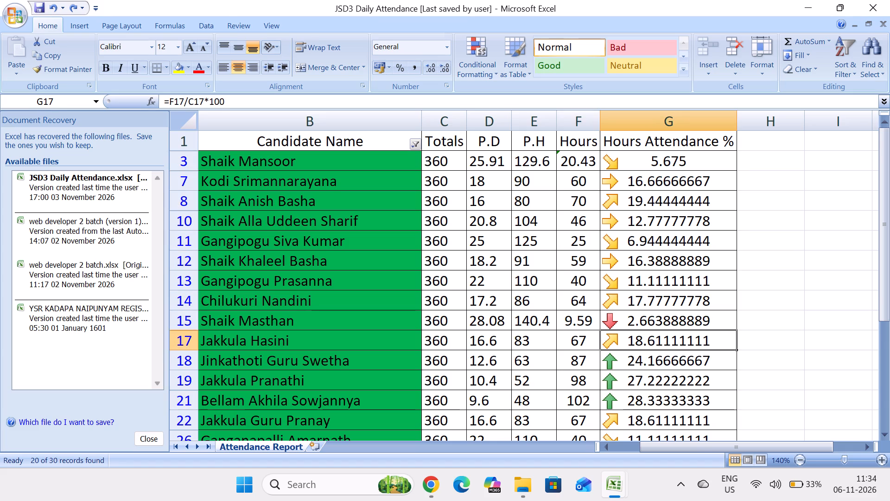
key(Up)
key(Up)
key(Up)
key(Up)
key(Up)
key(Up)
key(Up)
key(Up)
key(Up)
key(Up)
key(Up)
key(Up)
key(Up)
key(Up)
key(Up)
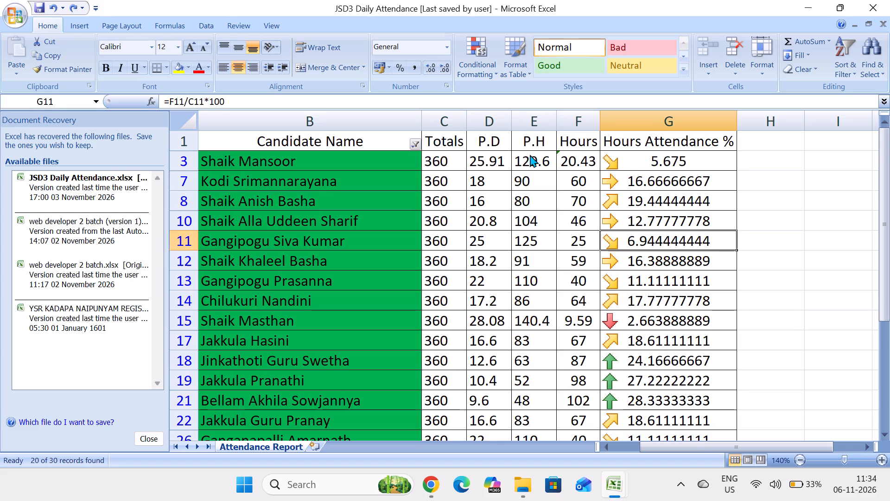
Review the Hours Attendance % values and arrow icons from the top of the list down past the last record in row 31.
key(Down)
key(Down)
key(Down)
key(Down)
key(Down)
key(Down)
key(Down)
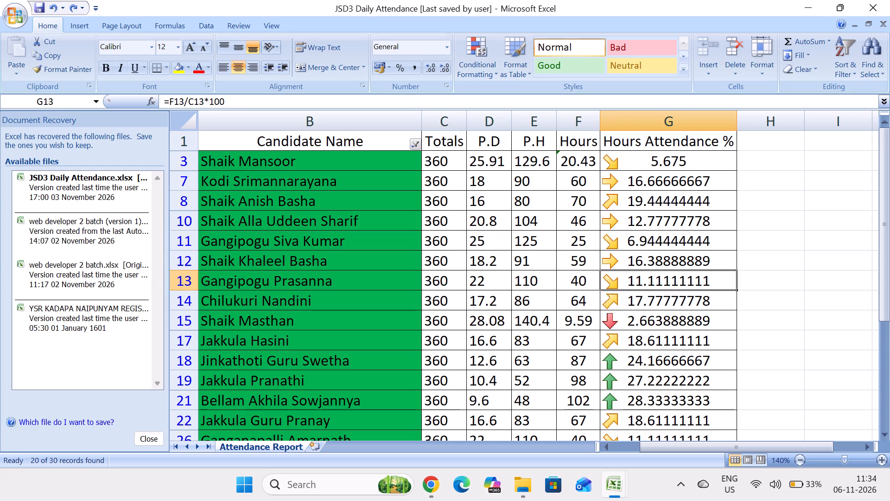
key(Down)
key(Down)
key(Down)
key(Down)
key(Down)
key(Down)
key(Down)
key(Down)
key(Down)
key(Down)
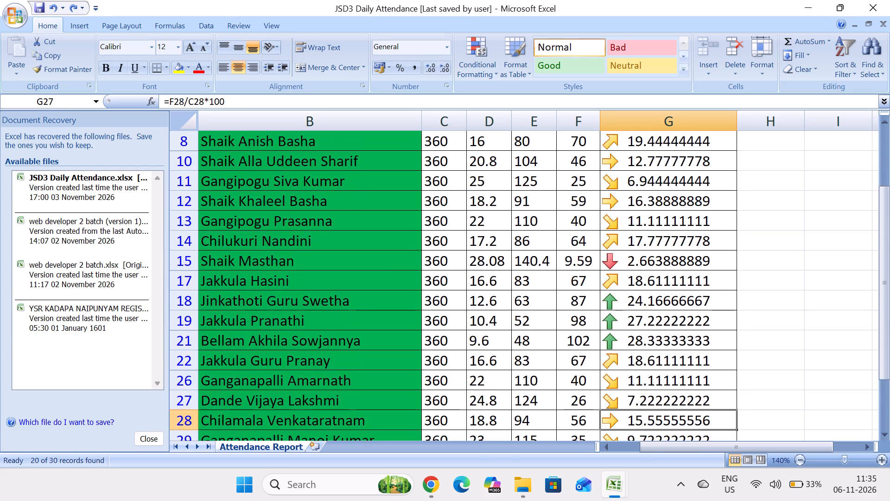
key(Down)
key(Down)
key(Down)
key(Down)
Review the Hours Attendance % values and arrow icons from the end of the list back up to the column header.
key(Up)
key(Up)
key(Up)
key(Up)
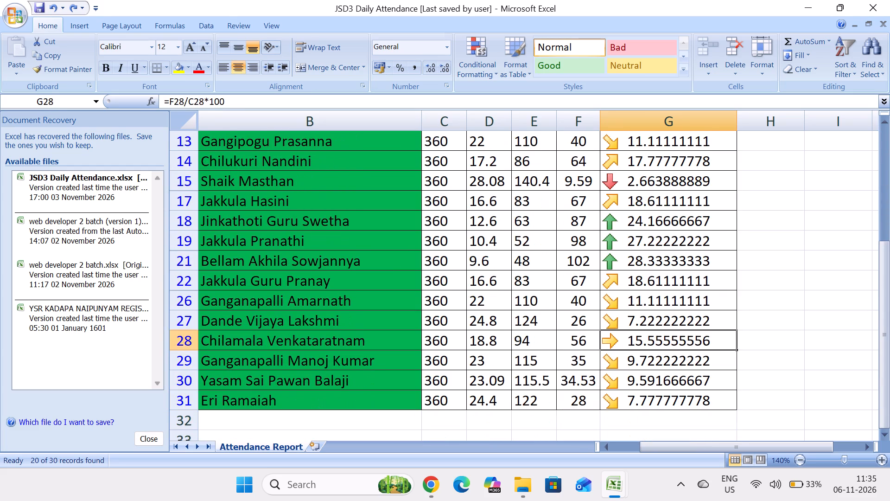
key(Up)
key(Up)
key(Up)
key(Up)
key(Up)
key(Up)
key(Up)
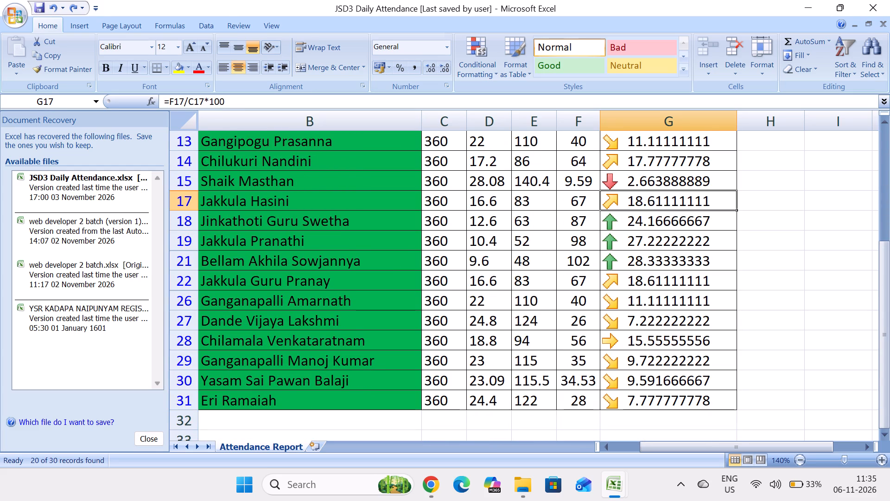
key(Up)
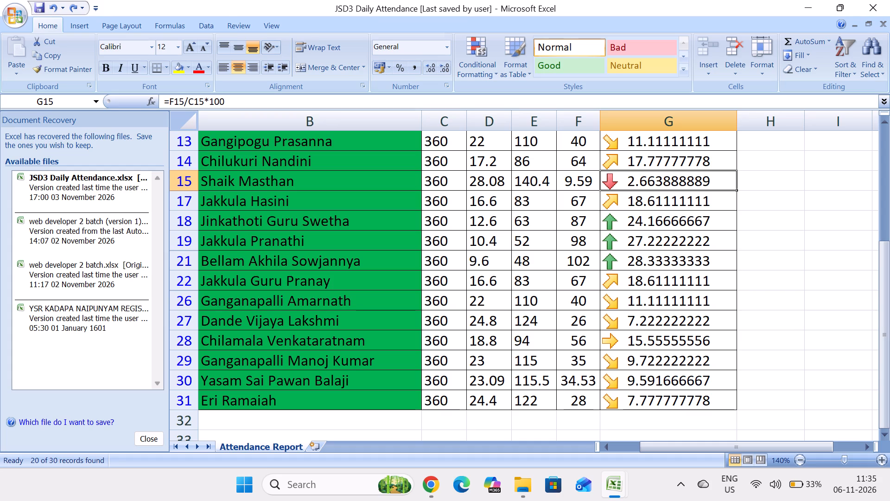
key(Up)
key(Up)
key(Up)
key(Up)
key(Up)
key(Up)
key(Up)
key(Up)
key(Up)
key(Up)
key(Up)
key(Up)
key(Up)
key(Up)
key(Up)
key(Up)
key(Up)
key(Up)
key(Up)
key(Up)
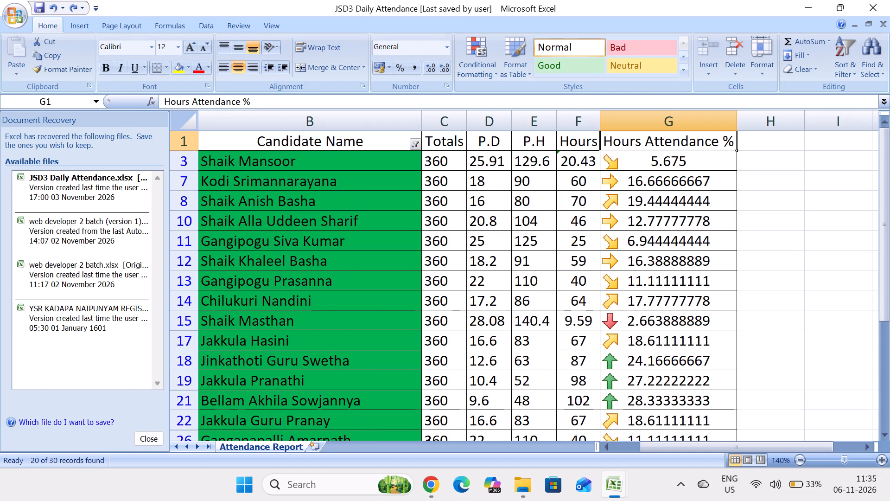
Recheck the Hours Attendance % values and arrow icons from row 3 down to row 13.
key(Right)
key(Right)
key(Down)
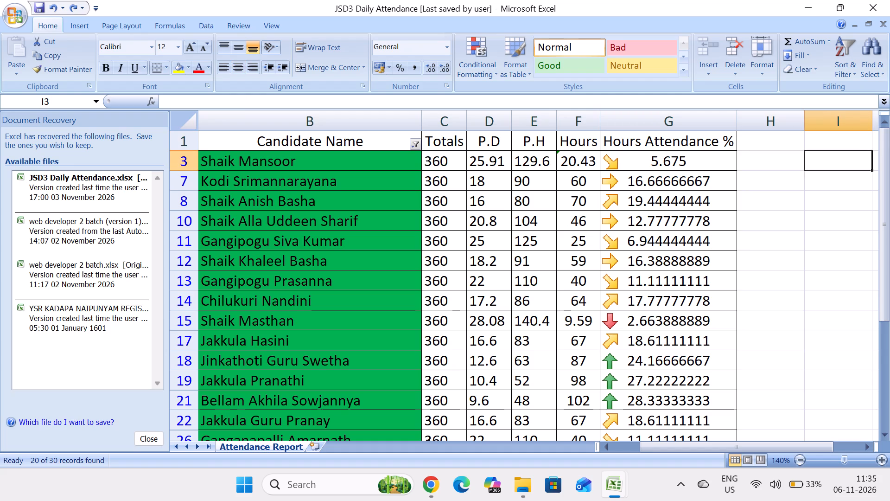
key(Left)
key(Left)
key(Down)
key(Down)
key(Down)
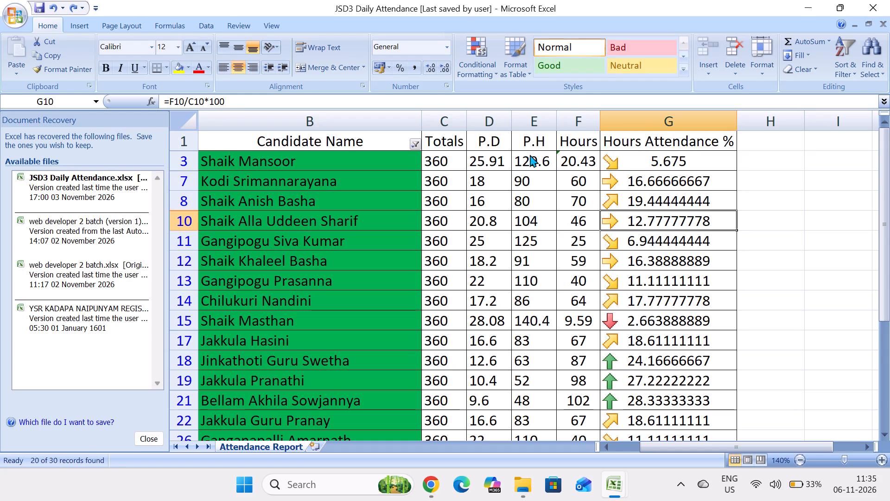
key(Down)
key(Down)
key(Down)
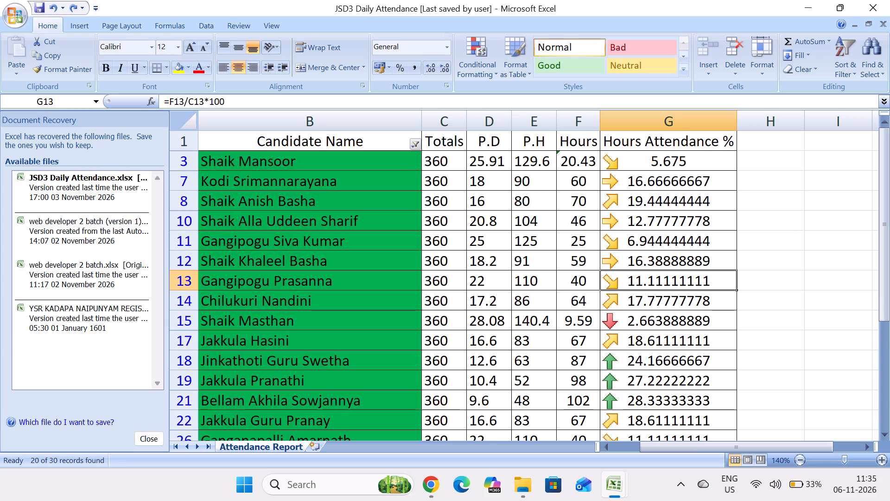
Review the Hours Attendance % values and their arrow icons from row 7 down to the last record in row 31.
click(661, 176)
key(Down)
key(Down)
key(Down)
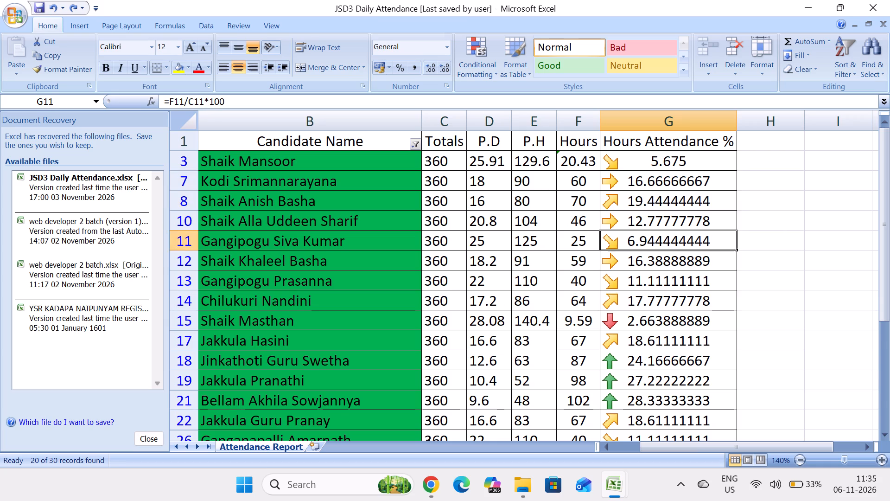
key(Down)
key(Down)
key(Down)
key(Down)
key(Down)
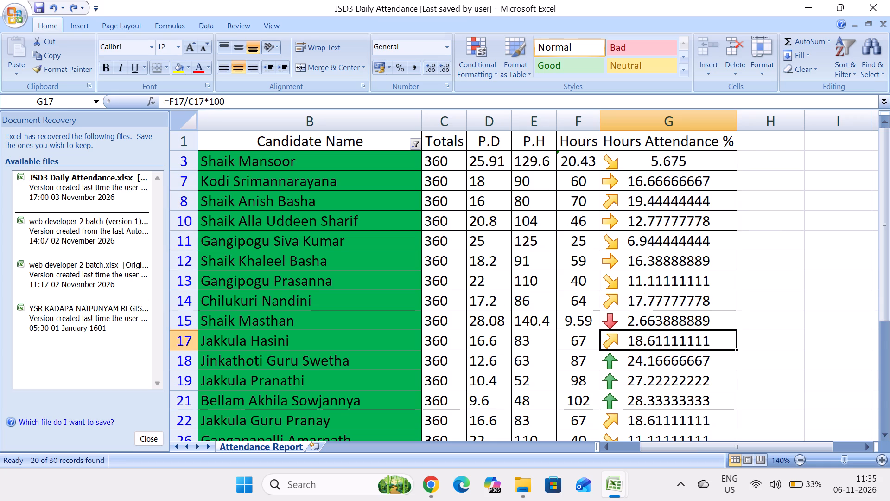
key(Down)
key(Down)
key(Down)
key(Down)
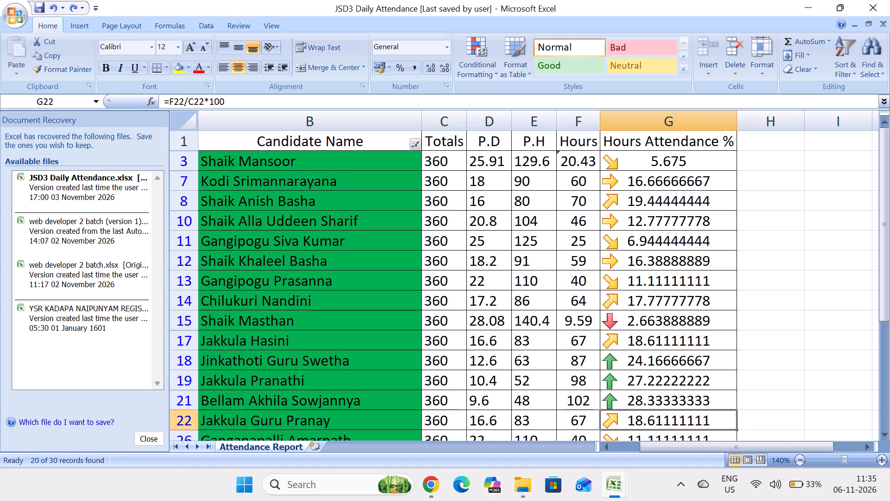
key(Down)
key(Down)
key(Down)
key(Down)
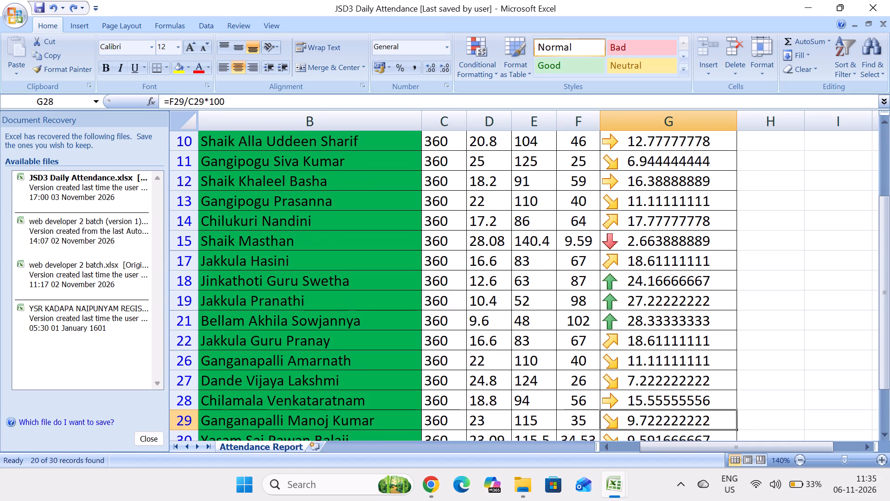
key(Down)
key(Down)
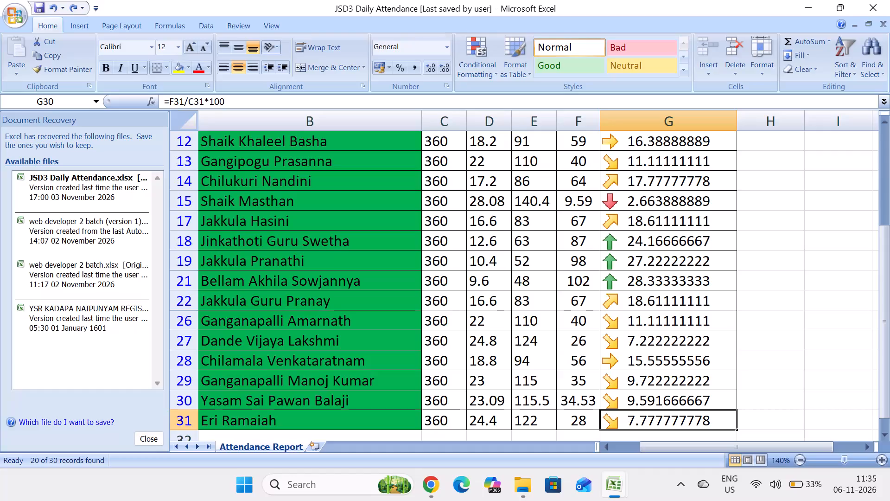
Review the Hours Attendance % values and arrow icons from row 31 back up to the column header.
key(Up)
key(Up)
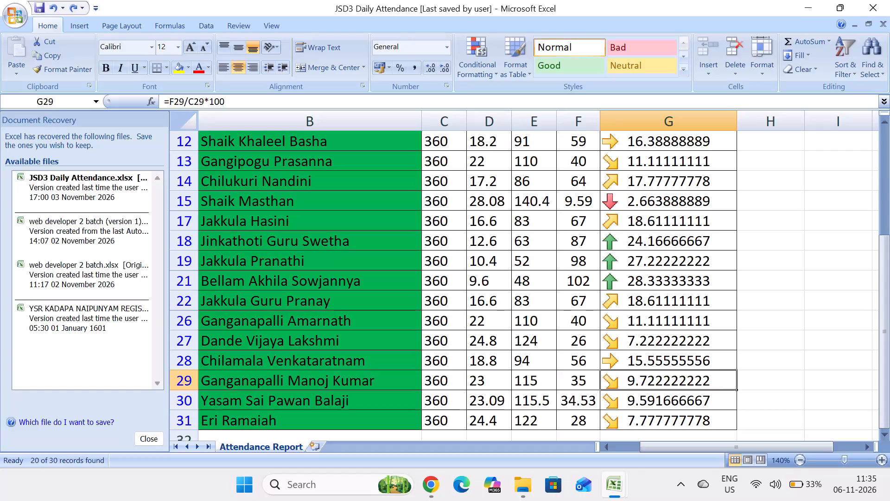
key(Up)
key(Up)
key(Up)
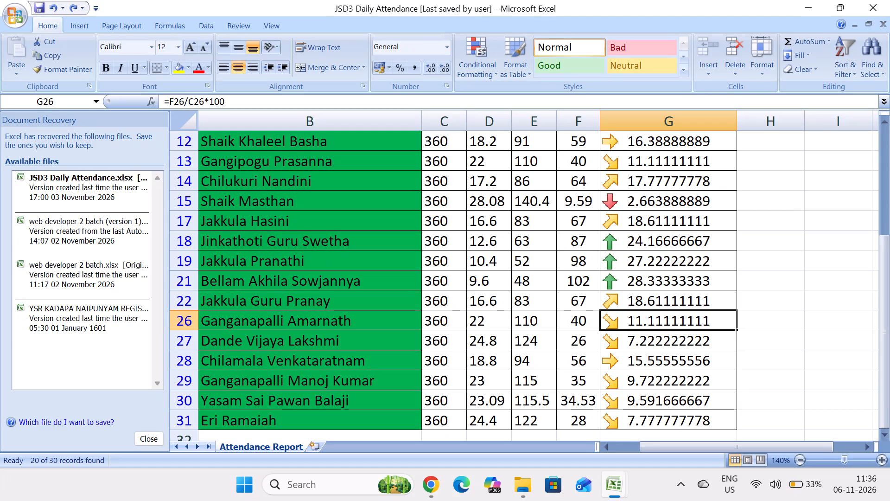
key(Up)
key(Up)
key(Up)
key(Up)
key(Up)
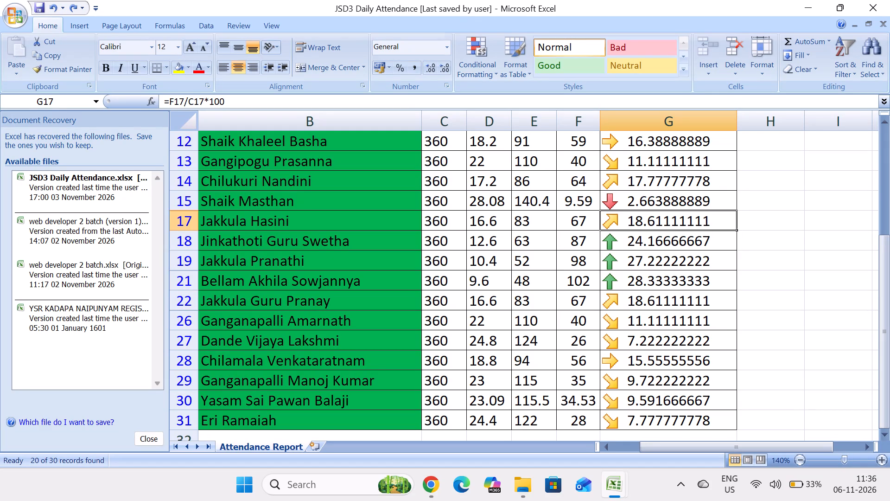
key(Up)
key(Up)
key(Up)
key(Up)
key(Up)
key(Up)
key(Up)
key(Up)
key(Up)
key(Up)
key(Up)
key(Up)
key(Up)
key(Up)
key(Up)
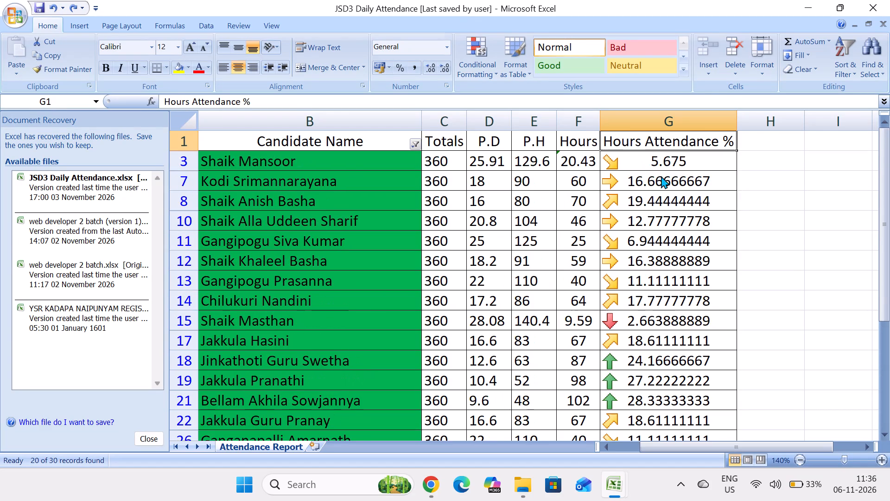
Recheck the Hours Attendance % values and arrow icons from the column header down to the last record in row 31.
key(Down)
key(Down)
key(Down)
key(Down)
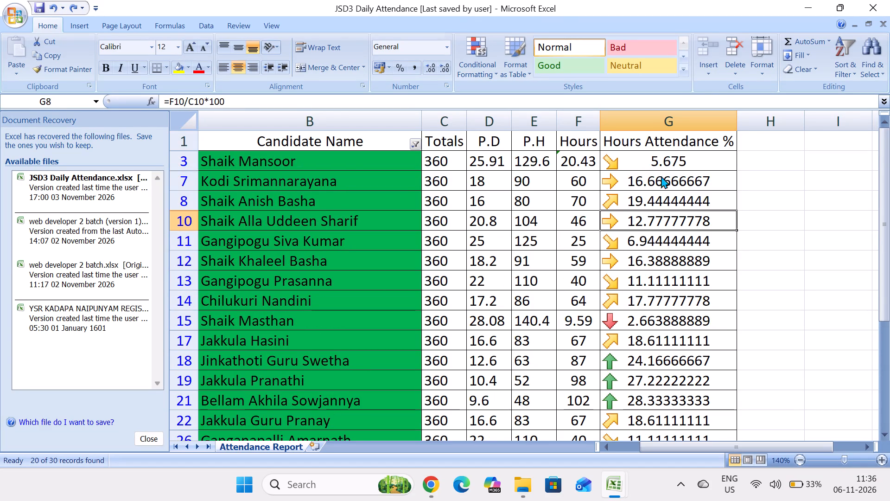
key(Down)
key(Down)
key(Up)
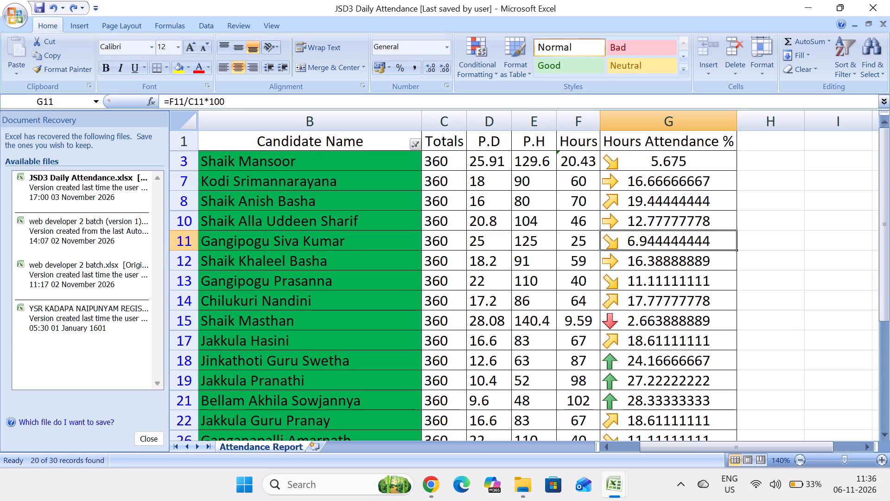
key(Down)
key(Down)
key(Down)
key(Down)
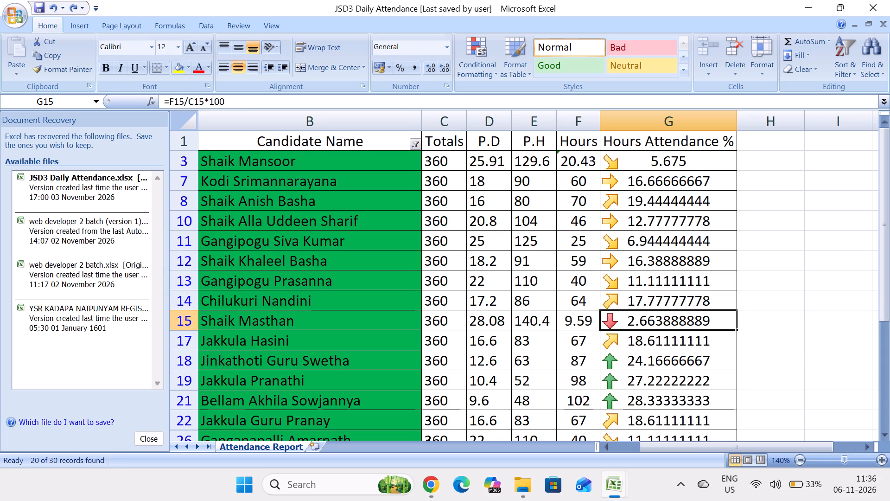
key(Down)
key(Down)
key(Down)
key(Down)
key(Down)
key(Down)
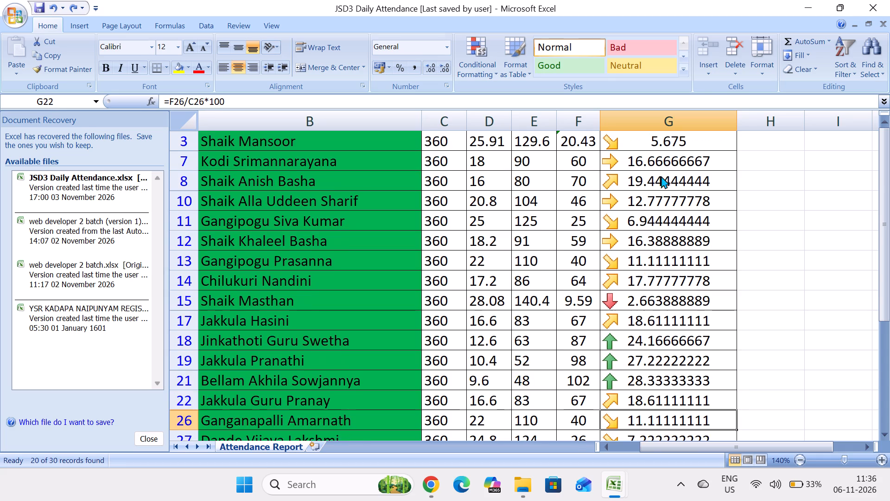
key(Down)
key(Down)
key(Down)
key(Down)
key(Down)
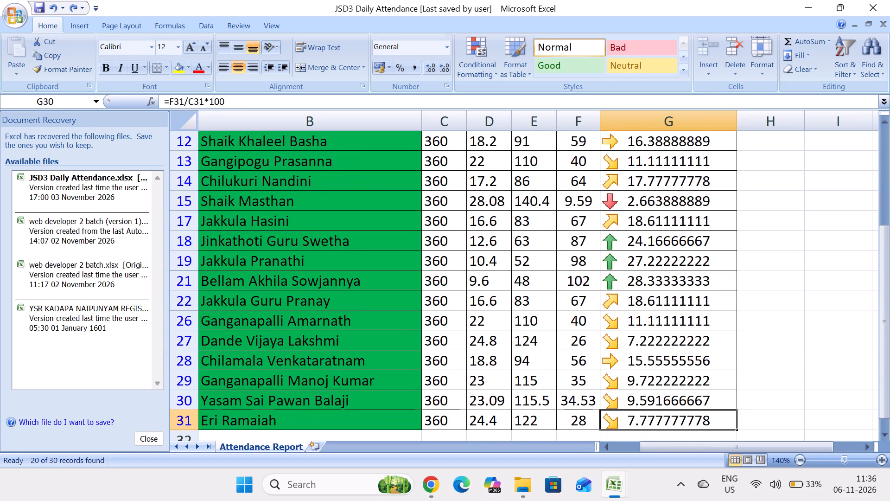
key(Up)
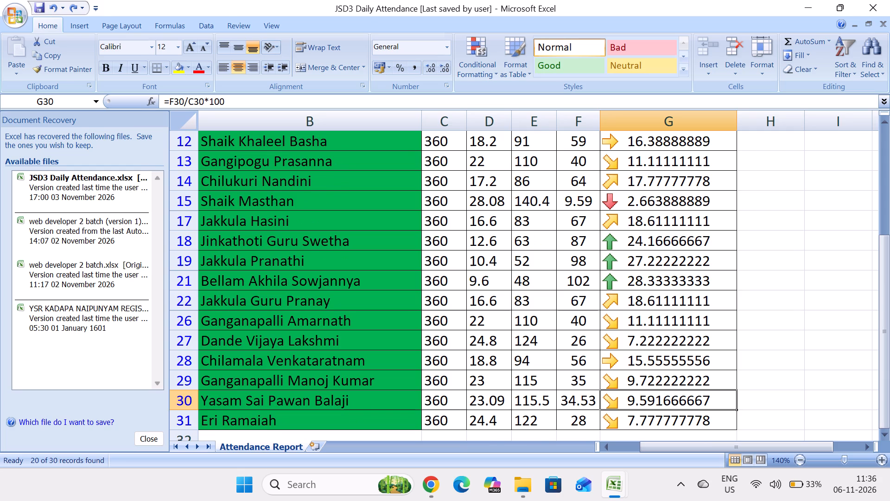
Undo the arrow icon set applied to the Hours Attendance % values.
key(ctrl+z)
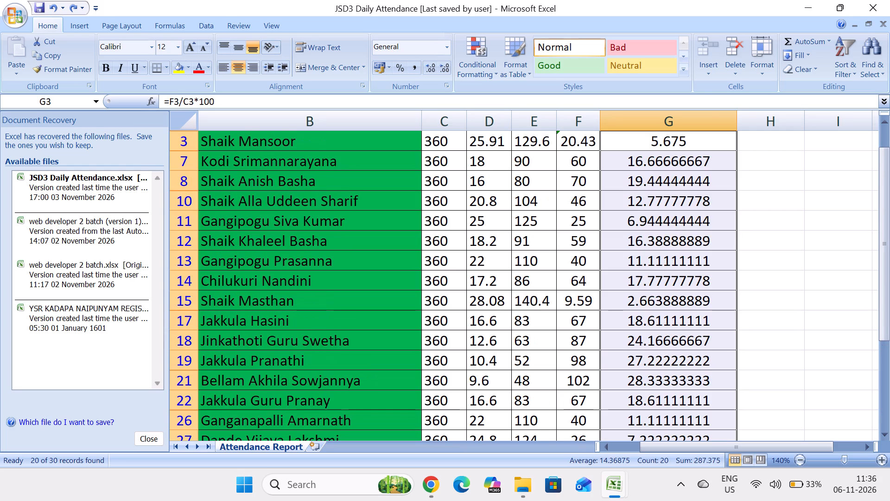
Save the JSD3 Daily Attendance workbook.
click(541, 217)
click(38, 4)
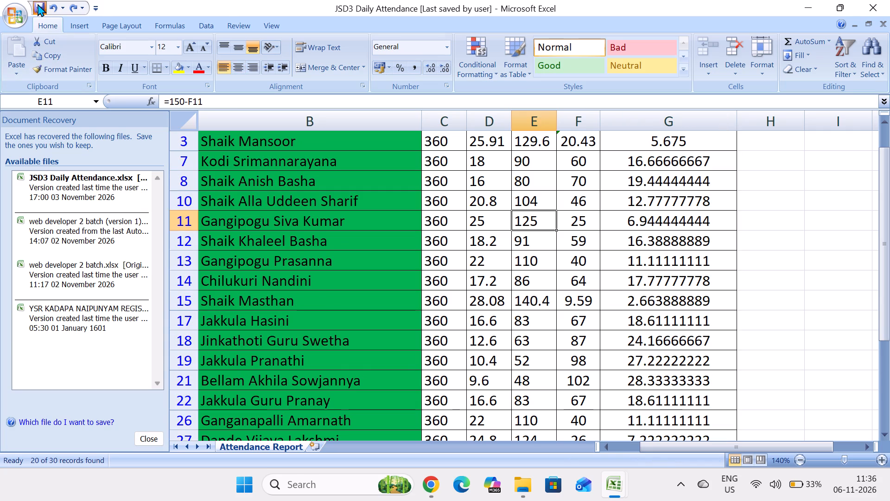
click(491, 236)
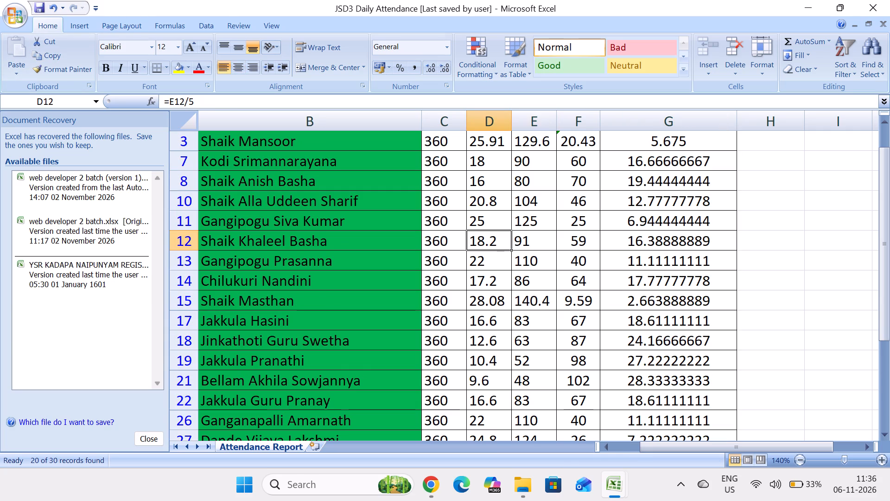
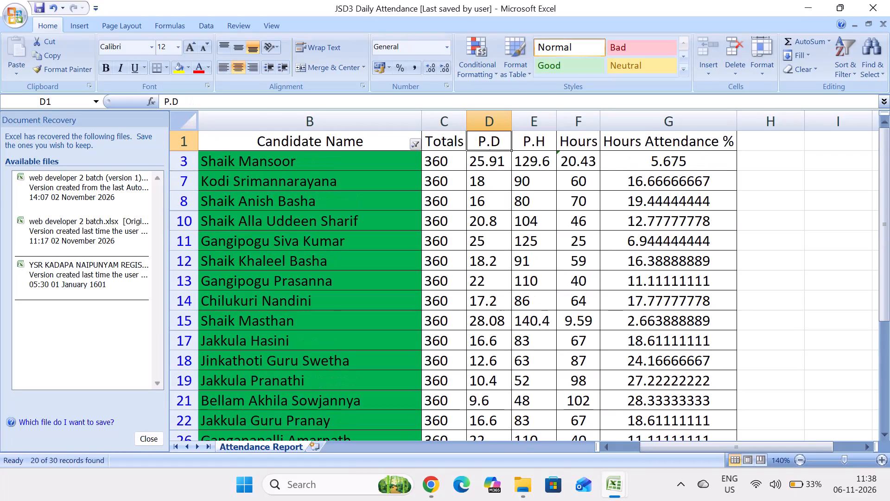
Review the P.D values from the column header down to row 13, including row 11's P.H and Hours values.
key(Down)
key(Down)
key(Down)
key(Down)
key(Down)
key(Down)
key(Down)
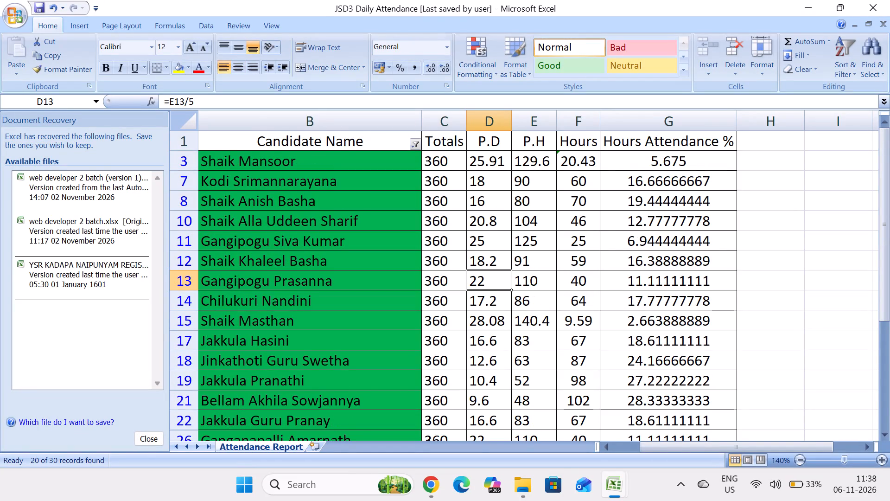
key(Up)
key(Up)
key(Up)
key(Up)
key(Down)
key(Down)
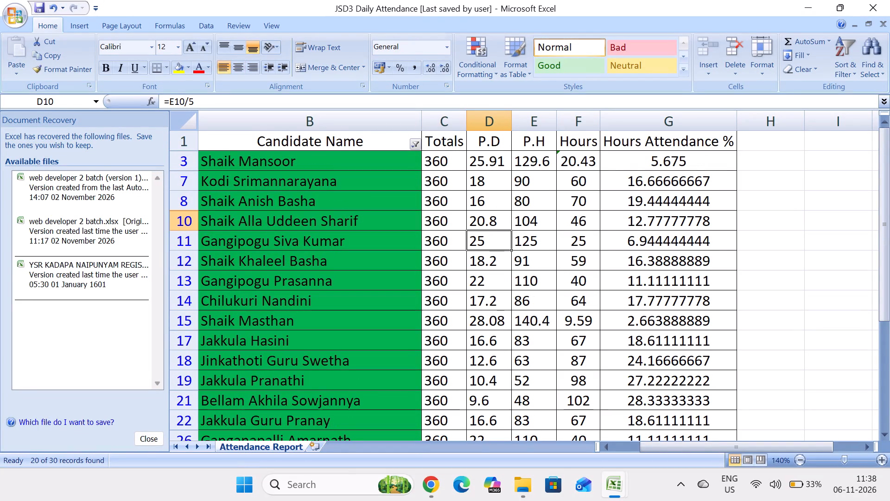
key(Right)
key(Right)
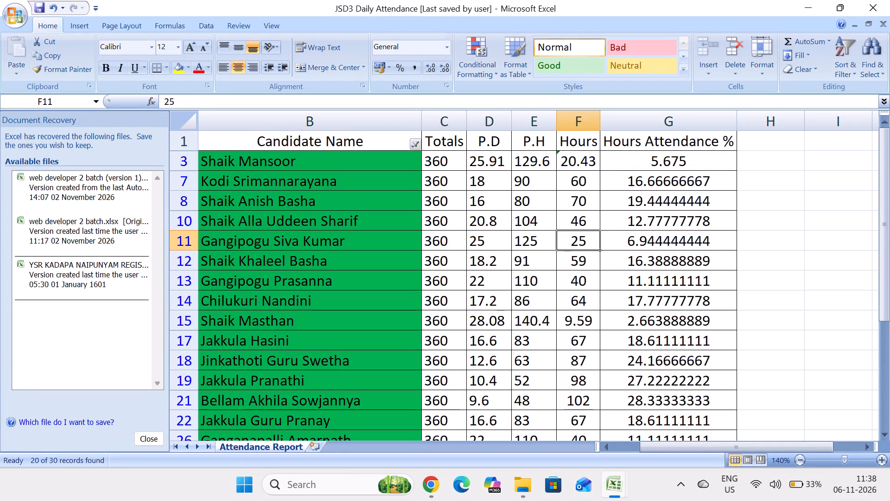
key(Left)
key(Left)
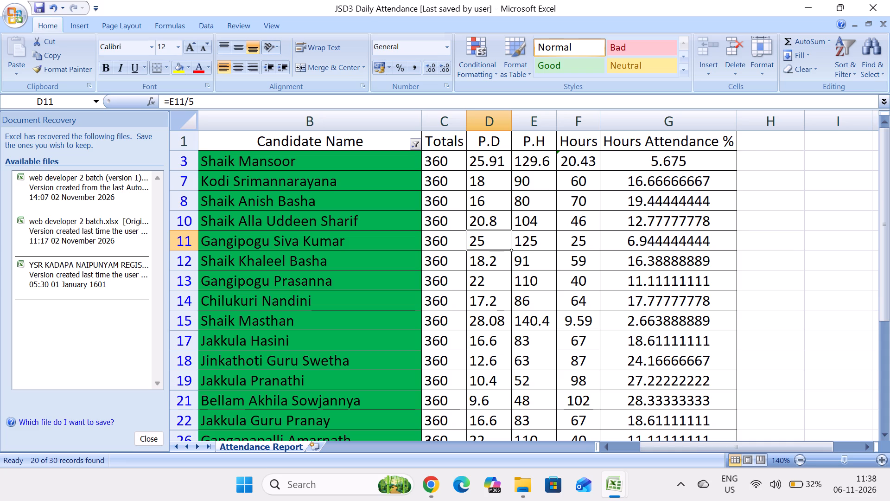
Review the remaining P.D values from row 11 down to the last record in row 31.
key(Down)
key(Down)
key(Down)
key(Down)
key(Down)
key(Down)
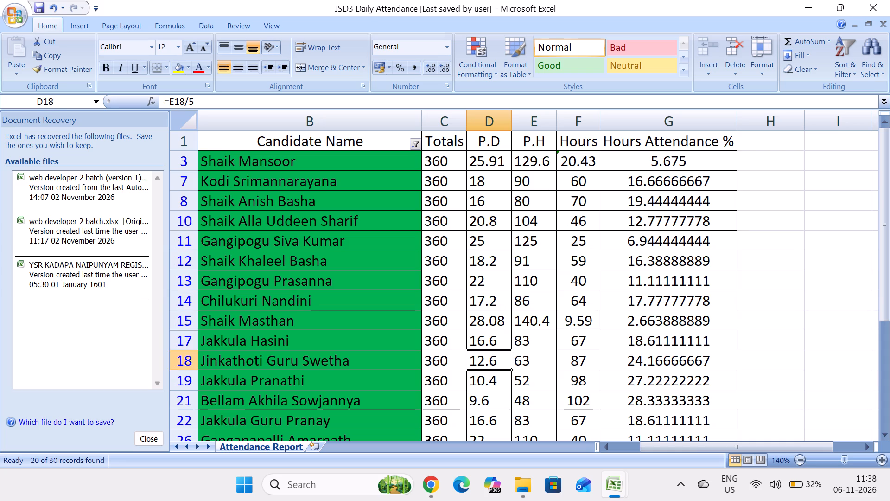
key(Down)
key(Down)
key(Down)
key(Down)
key(Down)
key(Down)
key(Down)
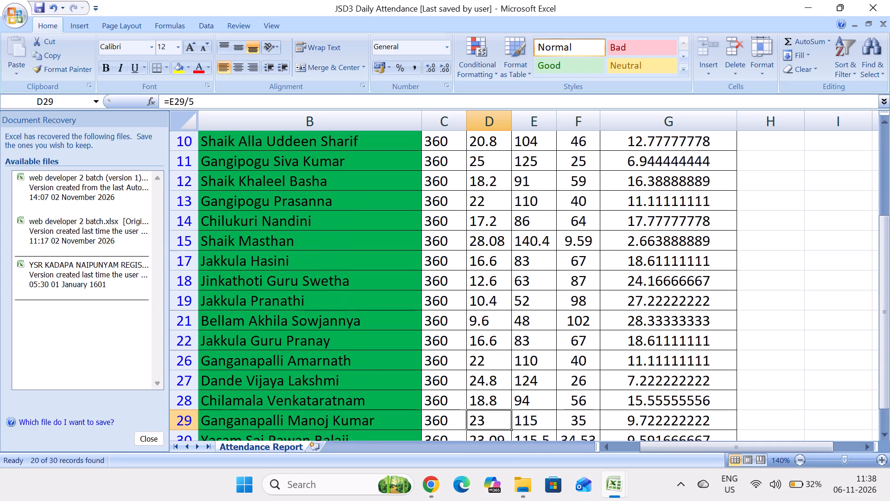
key(Down)
key(Down)
key(Down)
Examine the P.H, Hours and Hours Attendance % values of the last records in rows 29 to 31.
key(Right)
key(Up)
key(Right)
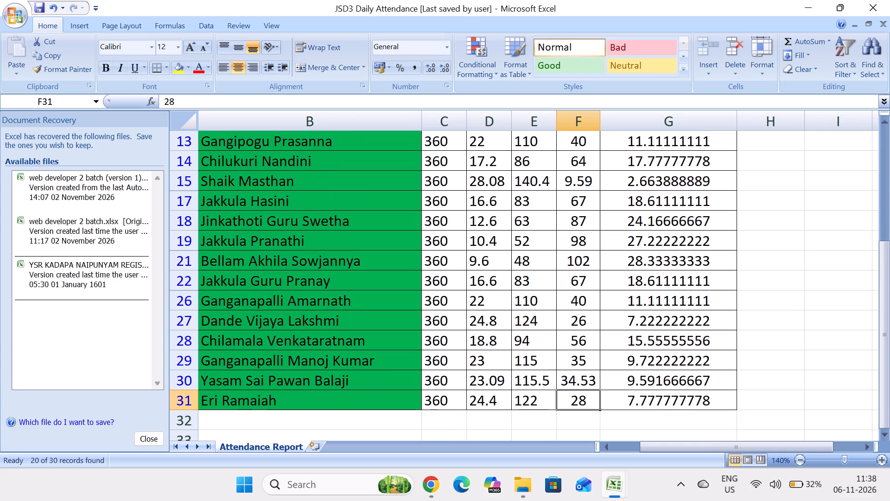
key(Right)
key(Up)
key(Up)
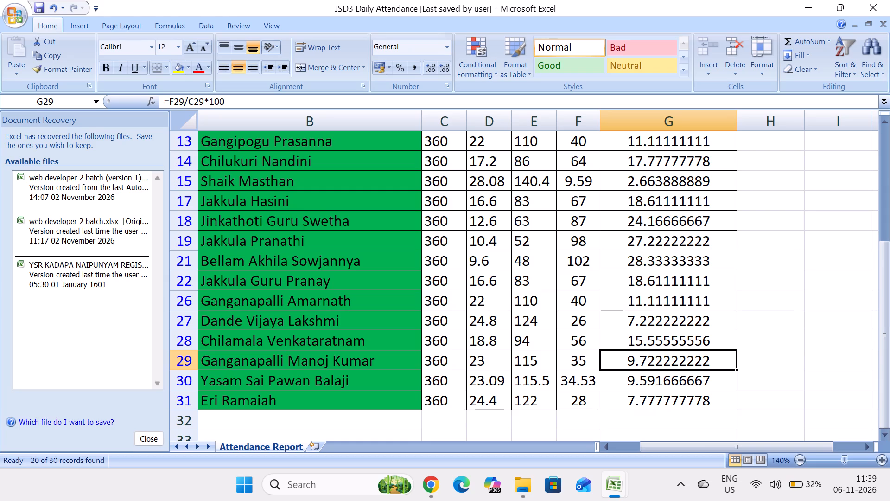
key(Down)
key(Up)
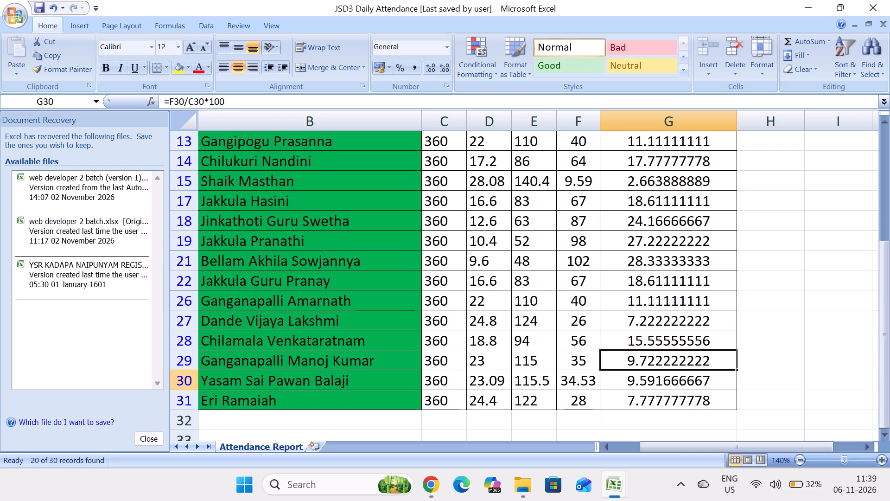
Check row 30's values from Hours Attendance % back to P.D, and review the P.D values from row 31 up to row 22.
key(Down)
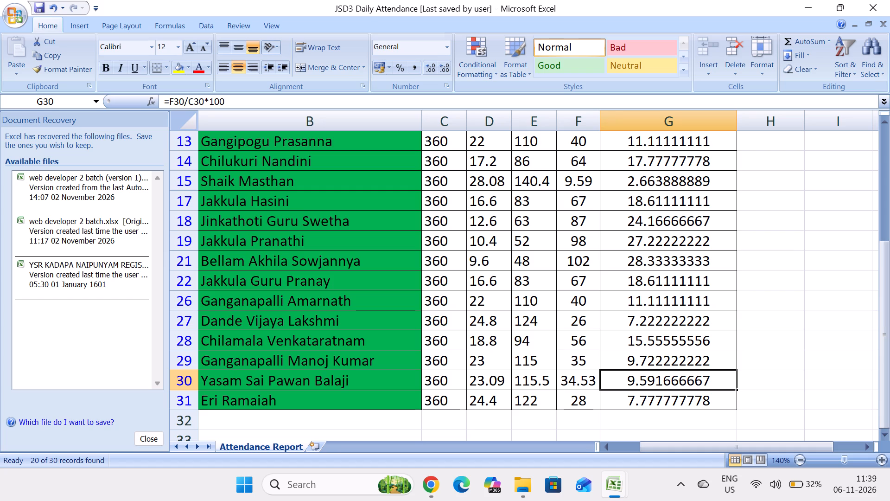
key(Left)
key(Left)
key(Left)
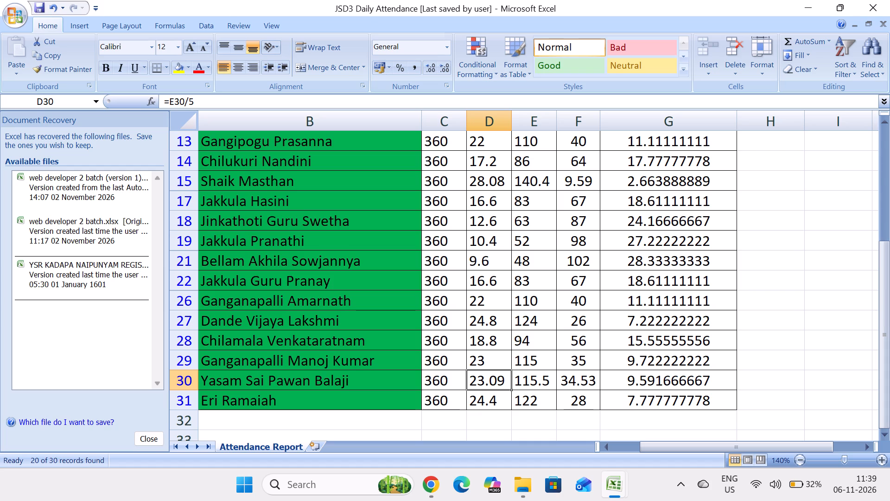
key(Down)
key(Up)
key(Up)
key(Up)
key(Up)
key(Up)
key(Up)
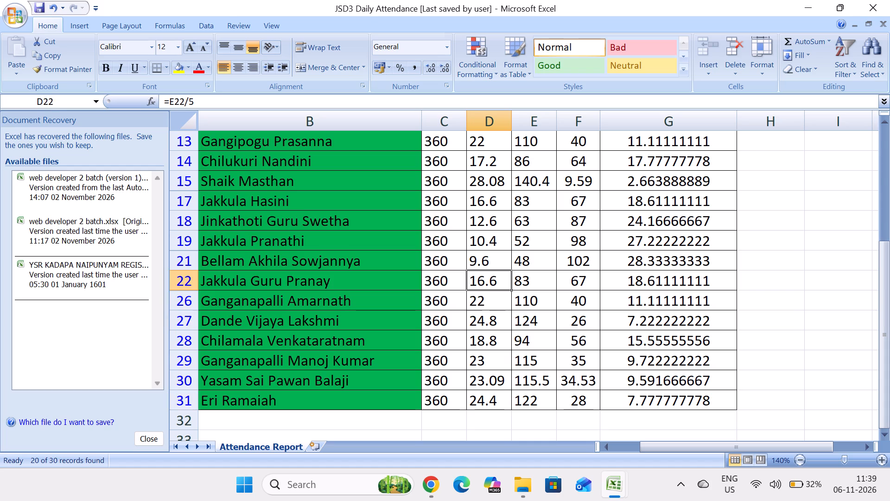
key(Up)
key(Up)
key(Up)
key(Up)
key(Up)
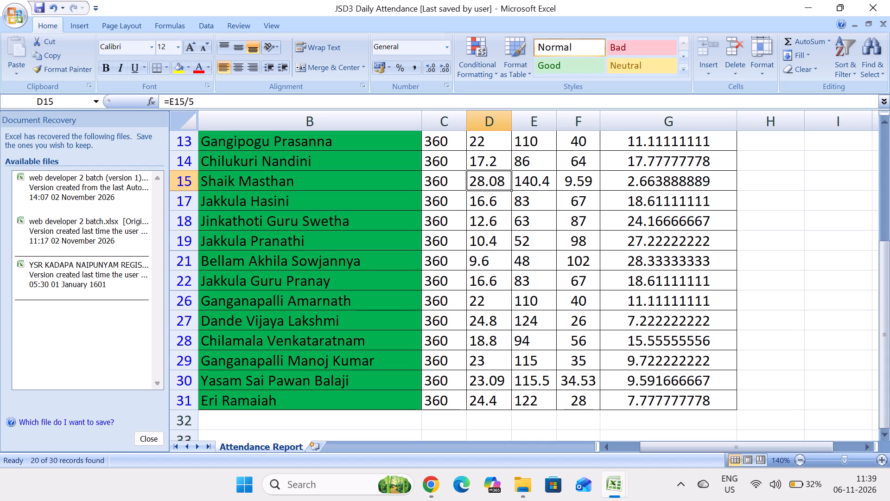
key(Up)
key(Up)
key(Up)
key(Up)
key(Up)
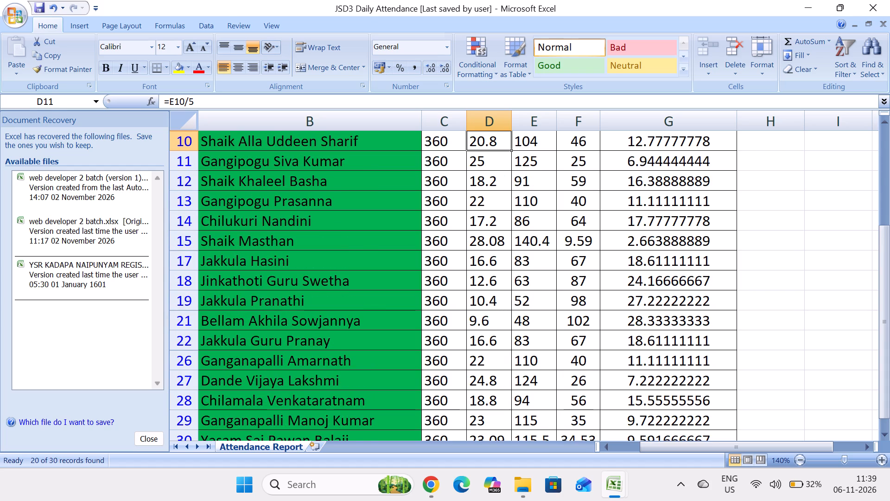